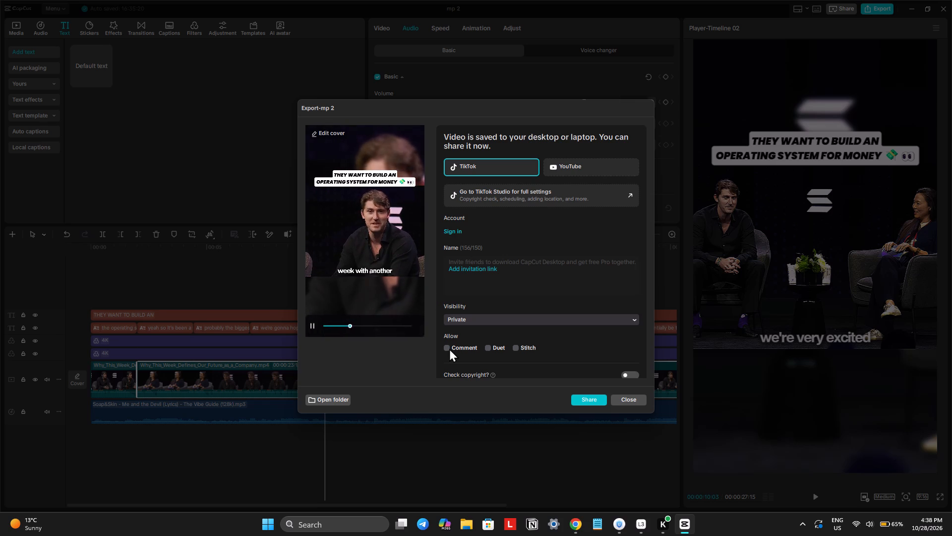
Close the export dialog of the finished mp 2 video without sharing it.
{"action": "left_click", "coordinate": [638, 397]}
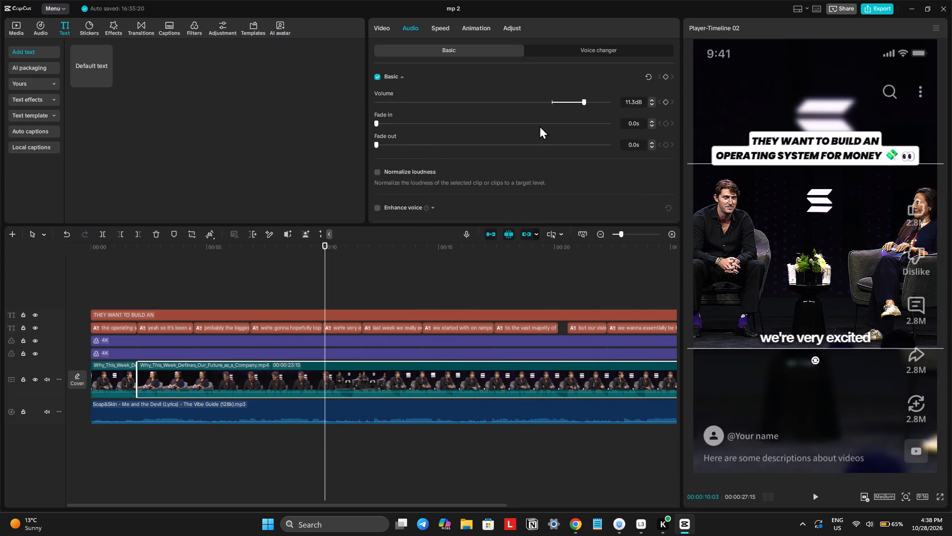
Delete the Why_This_Week video from the project media, together with its clips on the timeline.
{"action": "left_click", "coordinate": [14, 30]}
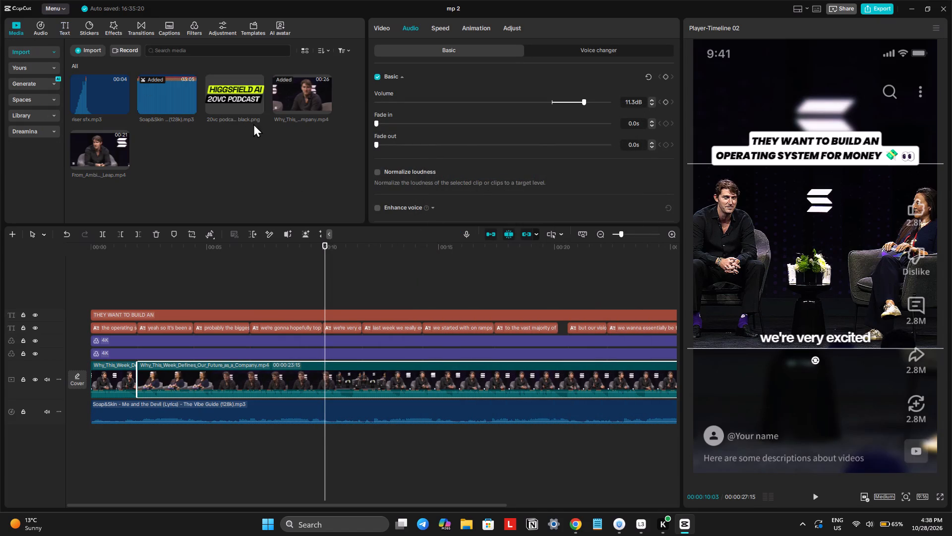
{"action": "left_click_drag", "start_coordinate": [285, 138], "coordinate": [369, 63]}
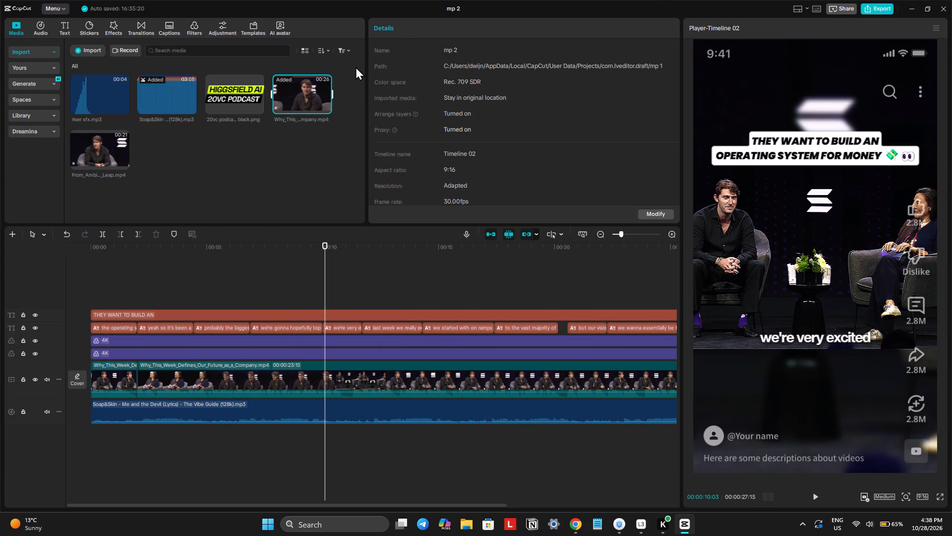
{"action": "key", "text": "Delete"}
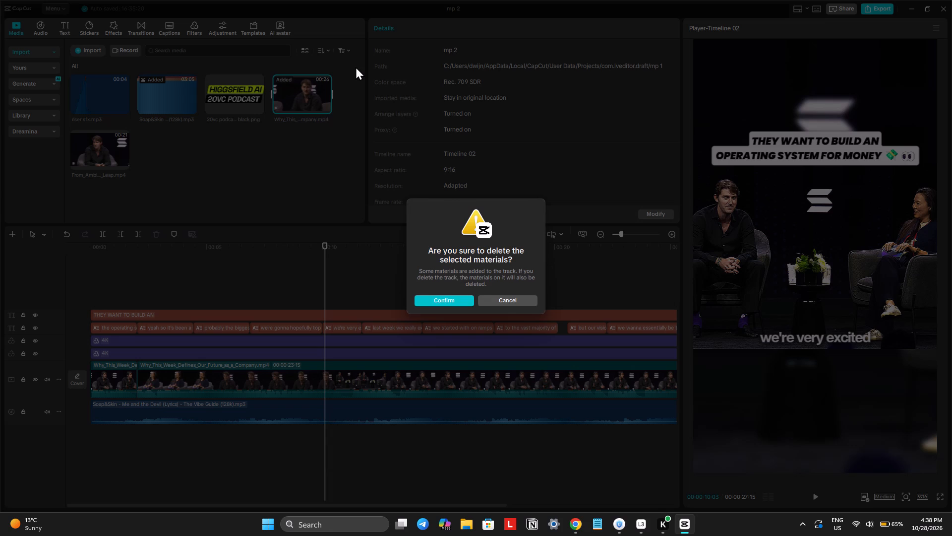
{"action": "key", "text": "Return"}
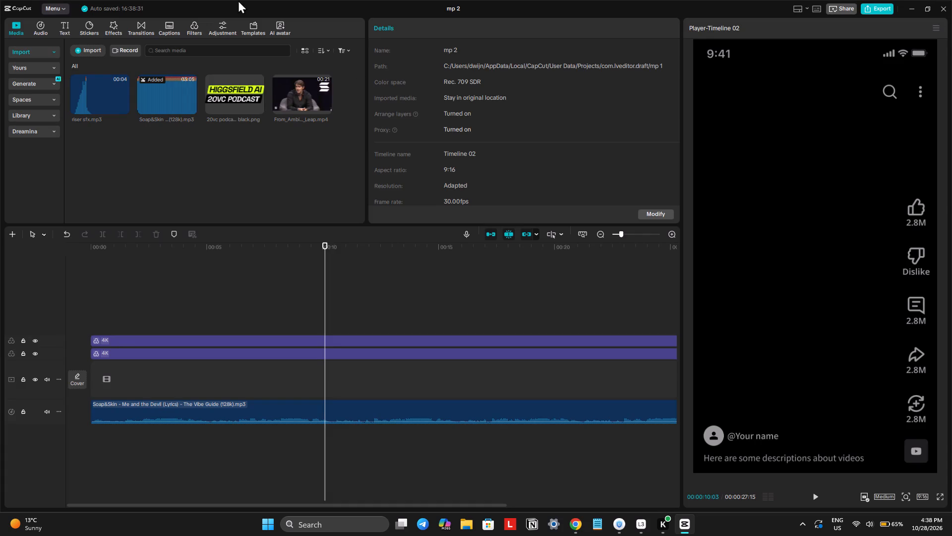
Place the From_Ambition_to_Execution video at the start of the empty main video track.
{"action": "left_click_drag", "start_coordinate": [296, 101], "coordinate": [79, 380]}
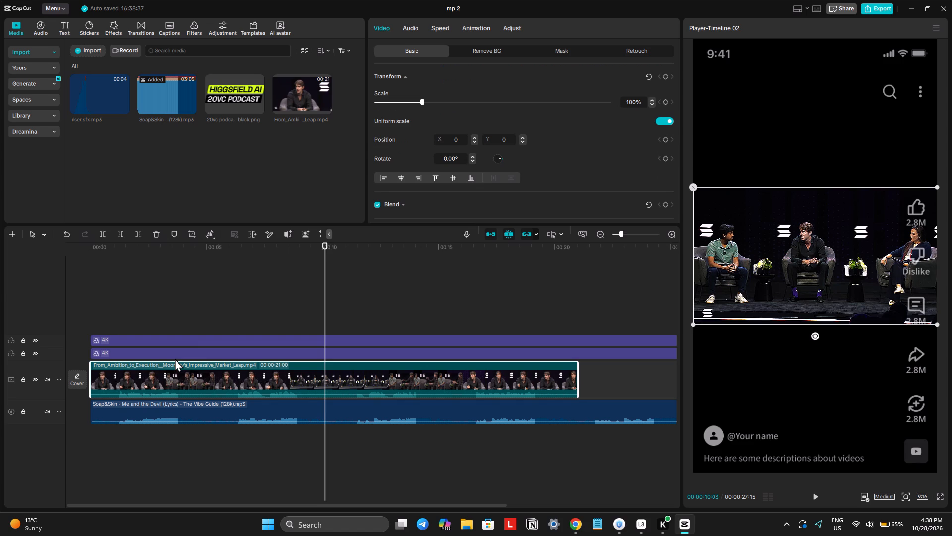
Trim the two 4K adjustment layers and the music track to the video clip's end at 00:00:21:00.
{"action": "left_click", "coordinate": [586, 236]}
{"action": "left_click", "coordinate": [442, 285]}
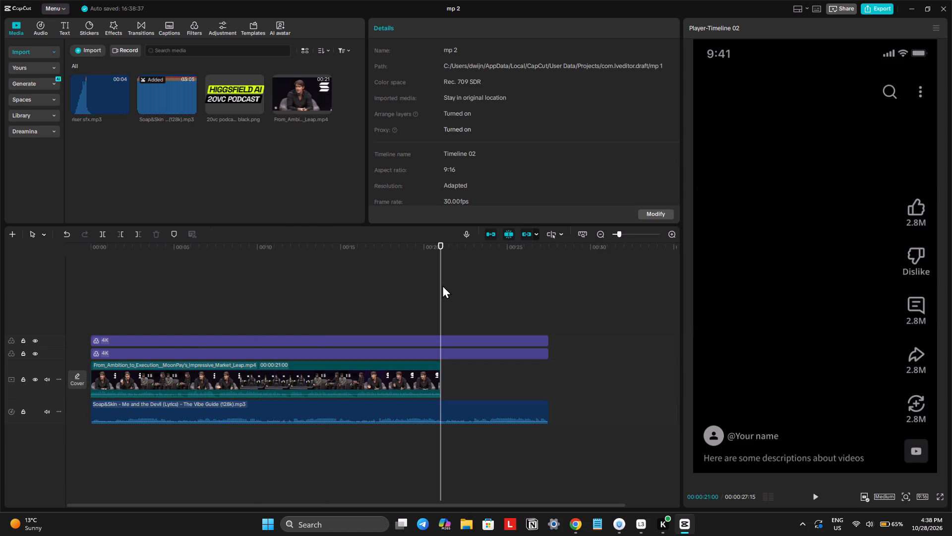
{"action": "key", "text": "ctrl+a"}
{"action": "key", "text": "w"}
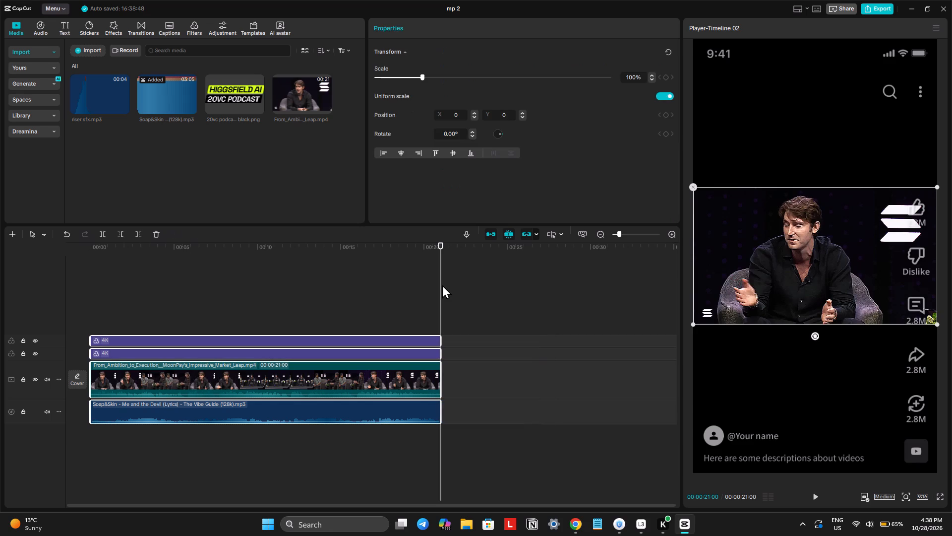
Give the From_Ambition_to_Execution clip a blurred canvas background using the lightest blur level.
{"action": "left_click", "coordinate": [304, 239]}
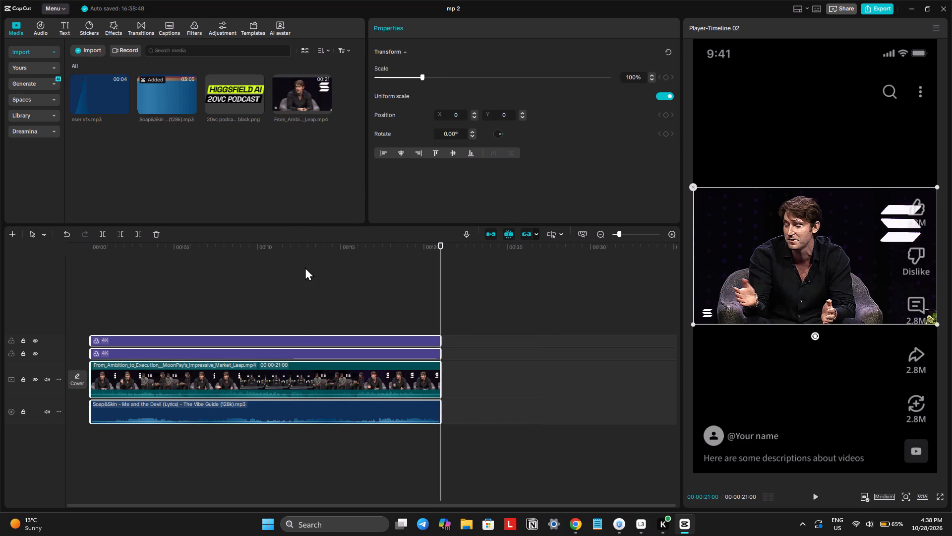
{"action": "left_click", "coordinate": [305, 269]}
{"action": "left_click", "coordinate": [315, 391]}
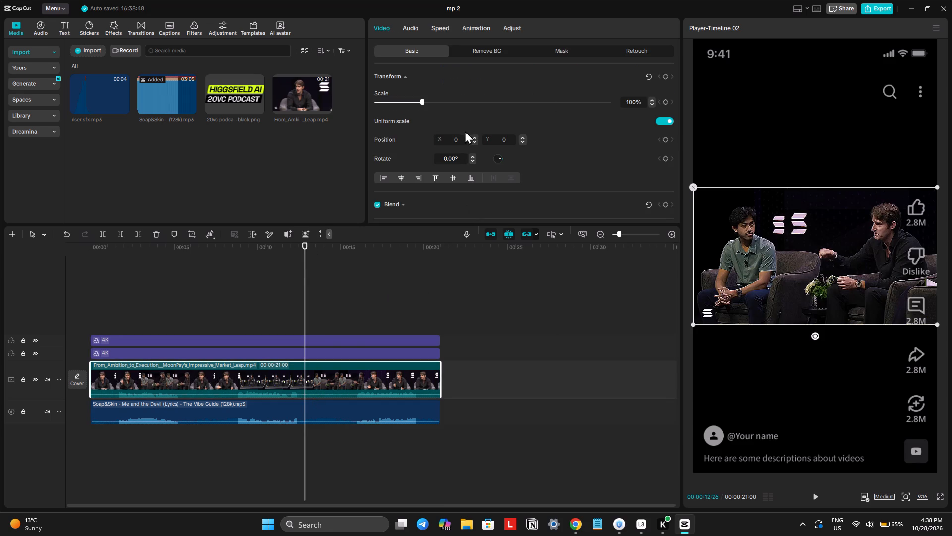
{"action": "scroll", "coordinate": [465, 131], "scroll_direction": "down", "scroll_amount": 12}
{"action": "left_click", "coordinate": [405, 204]}
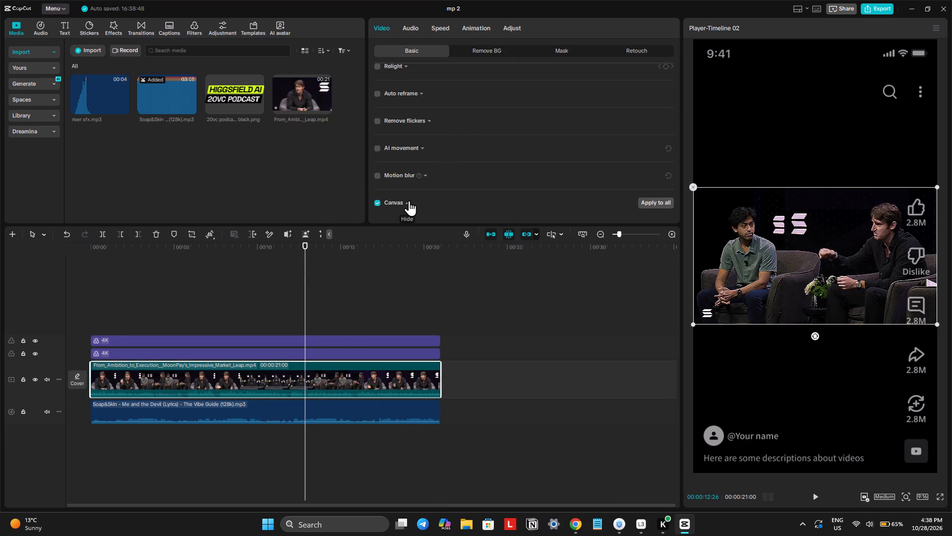
{"action": "scroll", "coordinate": [408, 201], "scroll_direction": "down", "scroll_amount": 6}
{"action": "scroll", "coordinate": [467, 192], "scroll_direction": "down", "scroll_amount": 6}
{"action": "left_click", "coordinate": [422, 201]}
{"action": "scroll", "coordinate": [428, 184], "scroll_direction": "down", "scroll_amount": 4}
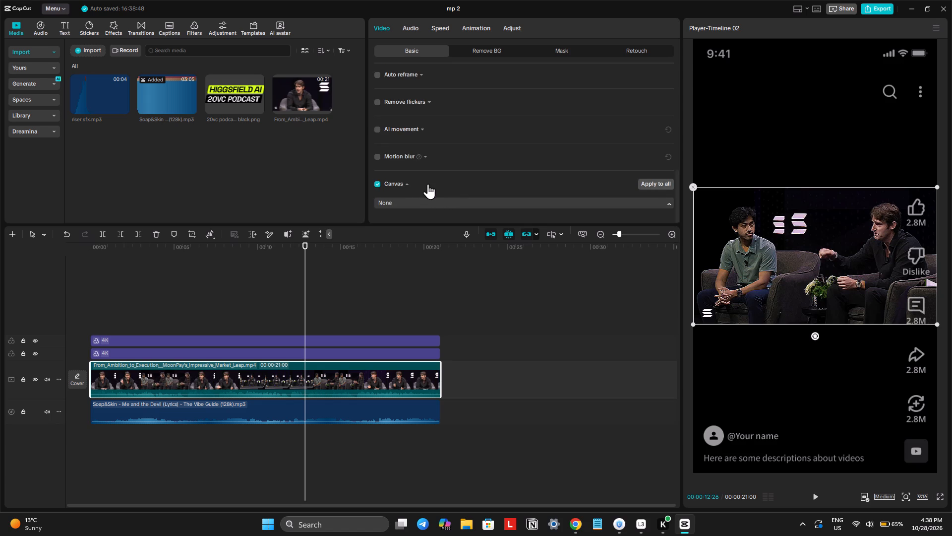
{"action": "scroll", "coordinate": [428, 184], "scroll_direction": "down", "scroll_amount": 2}
{"action": "left_click", "coordinate": [405, 232]}
{"action": "scroll", "coordinate": [409, 181], "scroll_direction": "down", "scroll_amount": 6}
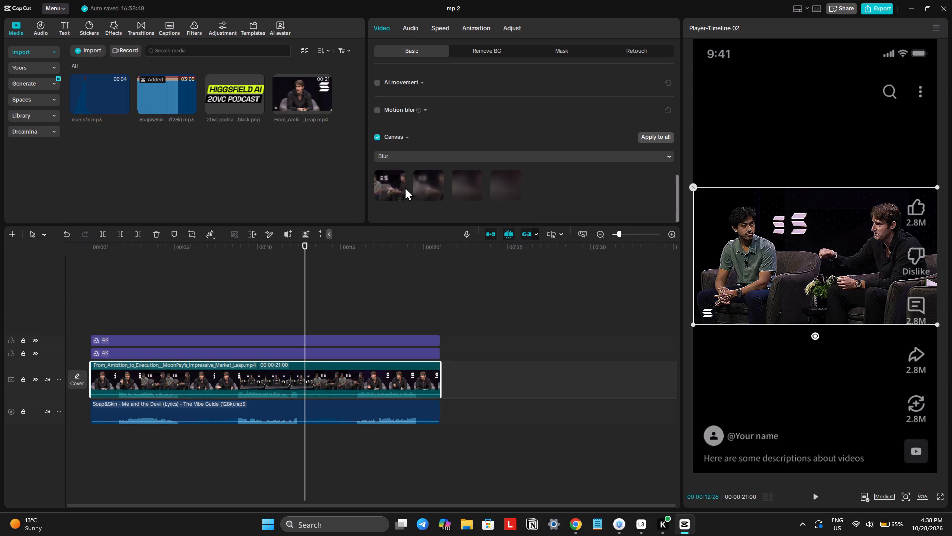
{"action": "left_click", "coordinate": [395, 189]}
Scale the video clip to 142% and shift it horizontally to X position -180.
{"action": "scroll", "coordinate": [393, 67], "scroll_direction": "up", "scroll_amount": 4}
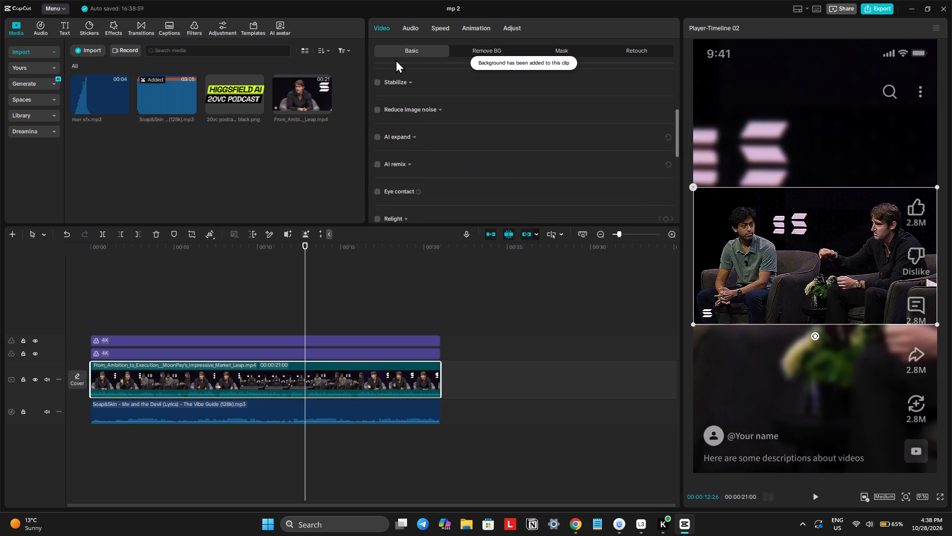
{"action": "scroll", "coordinate": [396, 60], "scroll_direction": "up", "scroll_amount": 3}
{"action": "scroll", "coordinate": [422, 112], "scroll_direction": "up", "scroll_amount": 7}
{"action": "left_click_drag", "start_coordinate": [426, 106], "coordinate": [441, 116]}
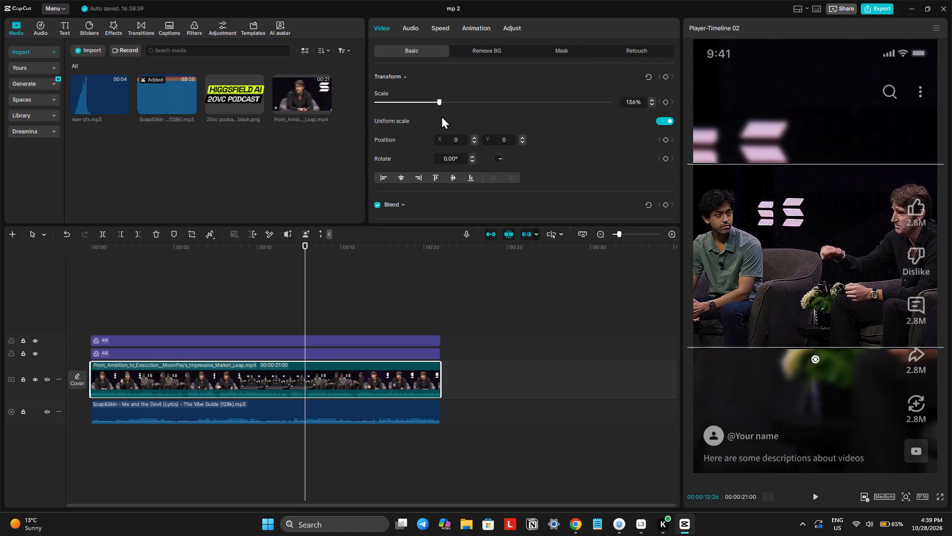
{"action": "left_click_drag", "start_coordinate": [441, 116], "coordinate": [442, 118]}
{"action": "left_click_drag", "start_coordinate": [792, 227], "coordinate": [772, 225]}
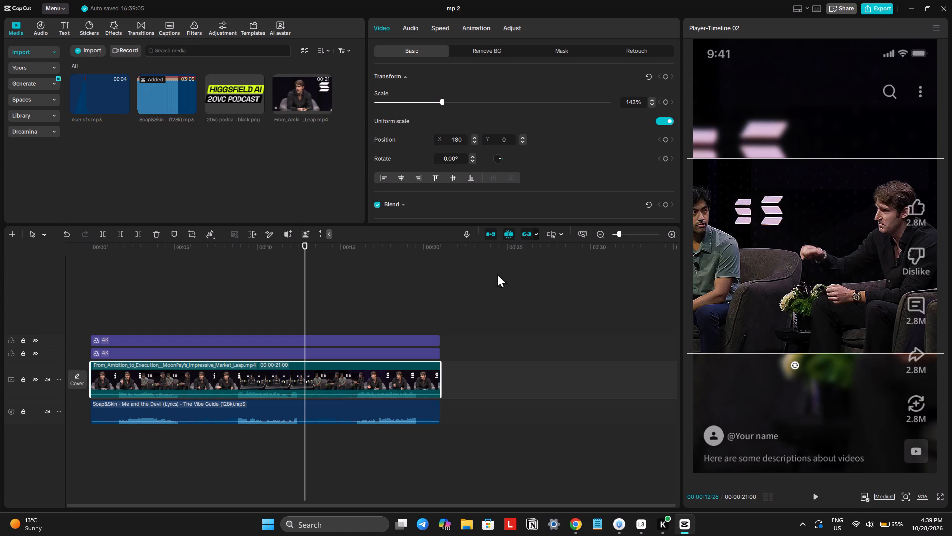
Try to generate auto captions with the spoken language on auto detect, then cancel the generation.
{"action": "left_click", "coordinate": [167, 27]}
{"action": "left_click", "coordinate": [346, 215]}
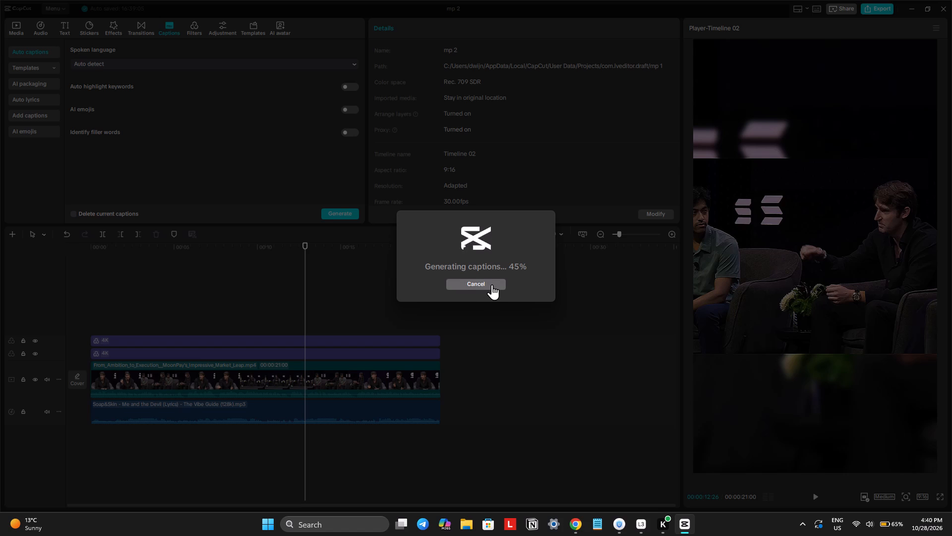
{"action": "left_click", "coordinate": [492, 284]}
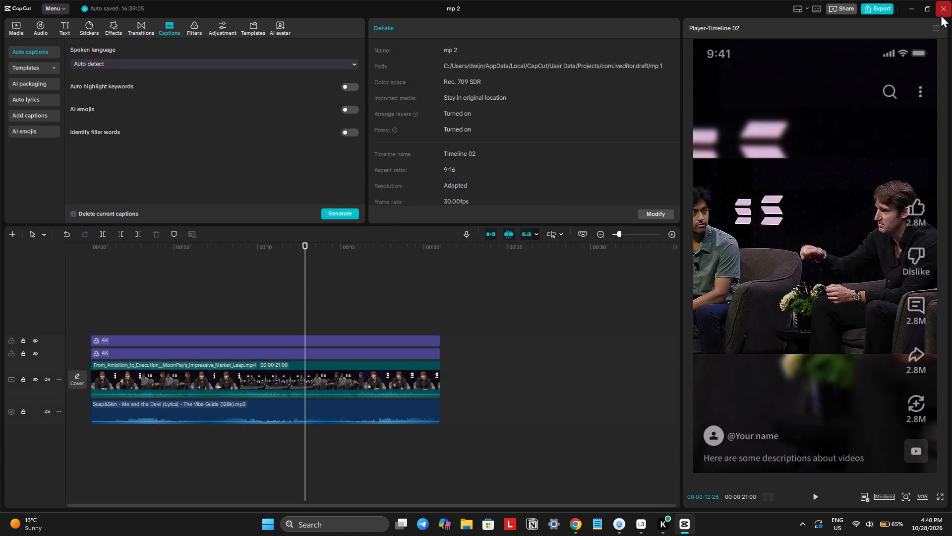
Close the mp 2 project window.
{"action": "left_click", "coordinate": [941, 14]}
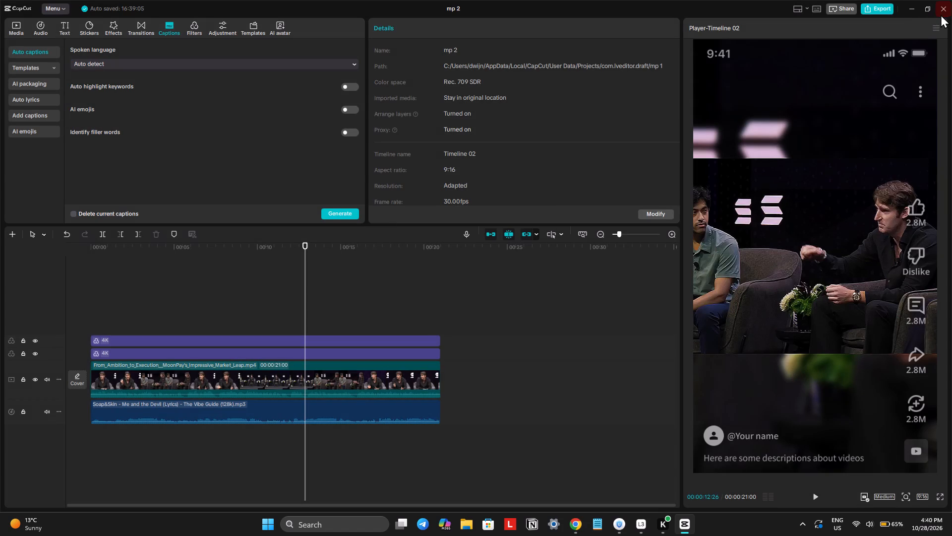
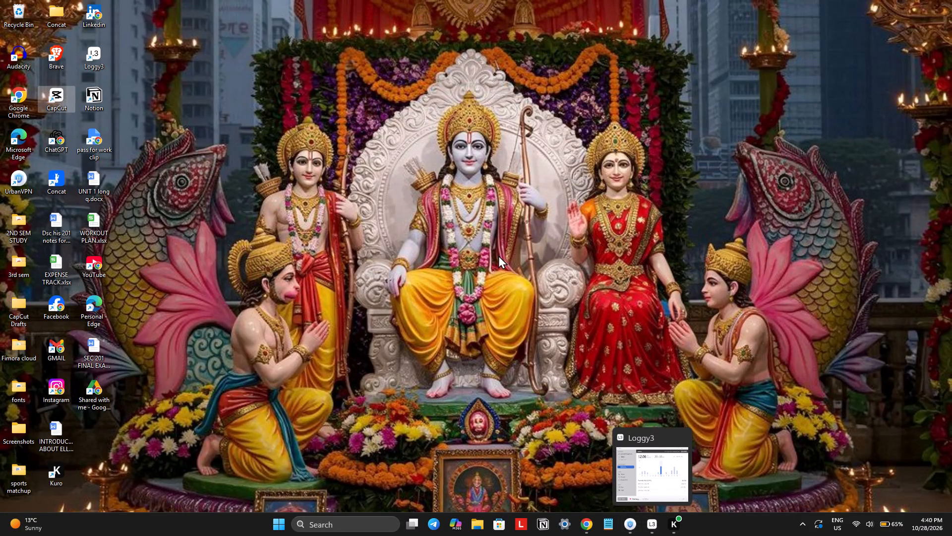
Check the connection status in Urban VPN.
{"action": "left_click", "coordinate": [630, 527]}
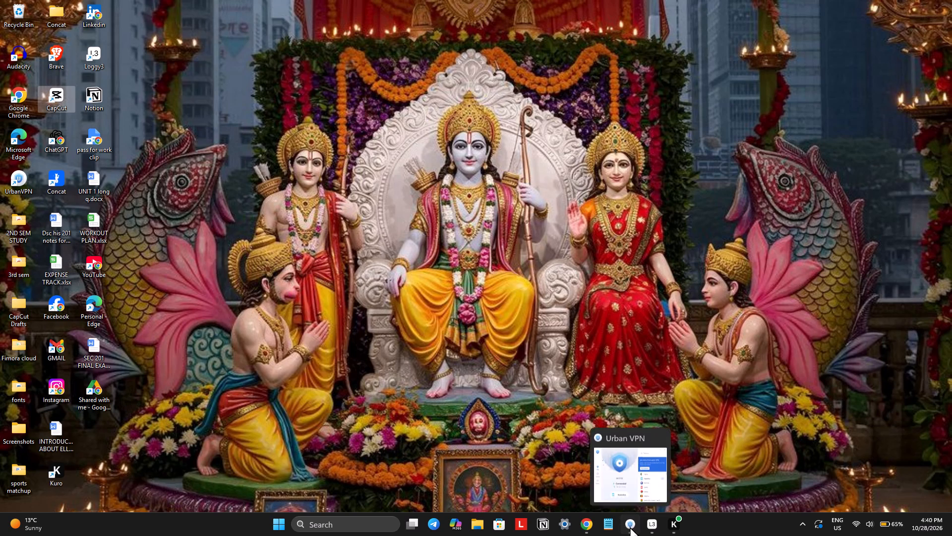
{"action": "left_click", "coordinate": [233, 308]}
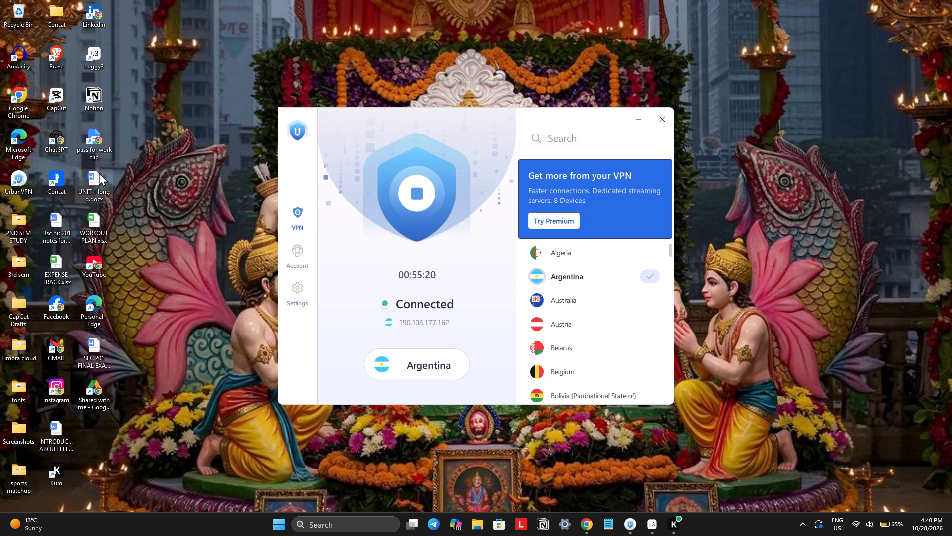
Launch CapCut and open the mp 2 project.
{"action": "double_click", "coordinate": [59, 96]}
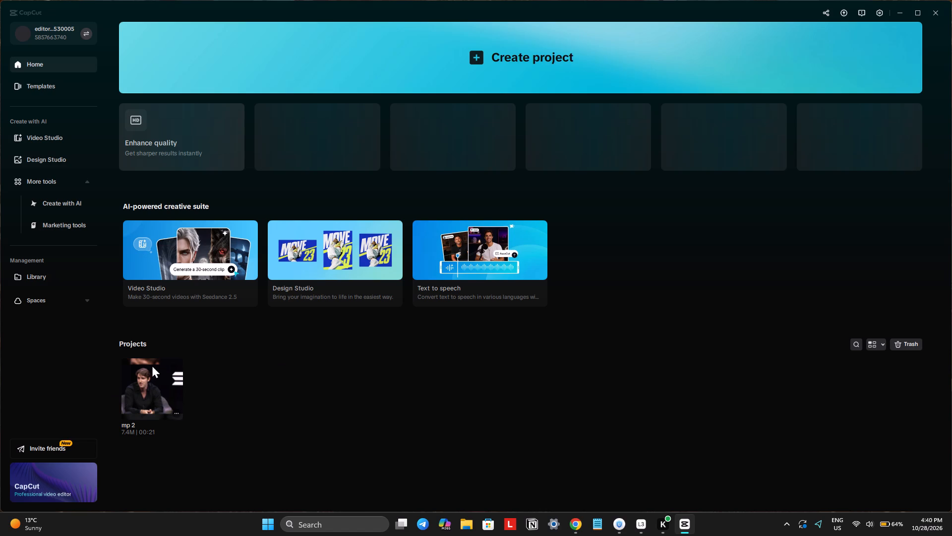
{"action": "left_click", "coordinate": [152, 386]}
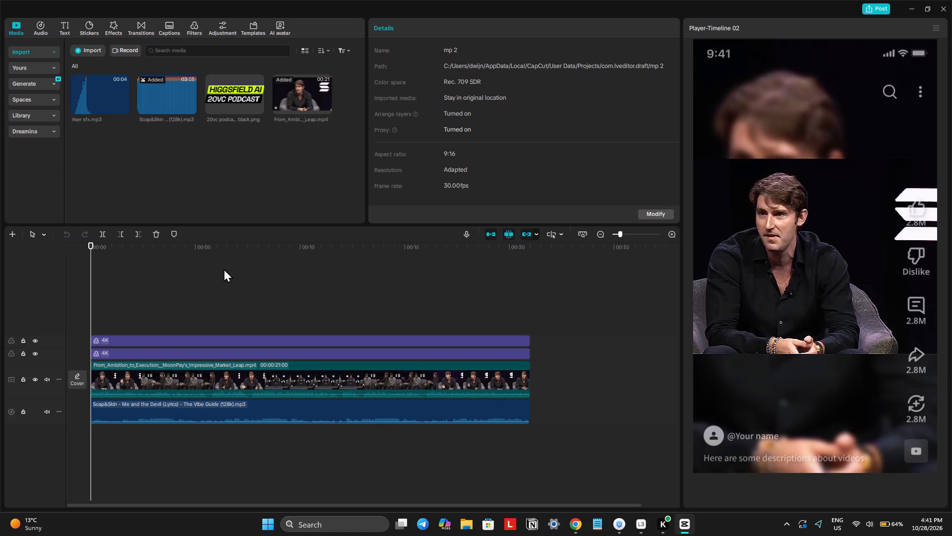
Scrub through the timeline to review the clip's framing across its shots, finishing back at the start.
{"action": "left_click", "coordinate": [219, 246]}
{"action": "left_click_drag", "start_coordinate": [219, 246], "coordinate": [286, 265]}
{"action": "left_click_drag", "start_coordinate": [286, 265], "coordinate": [313, 274]}
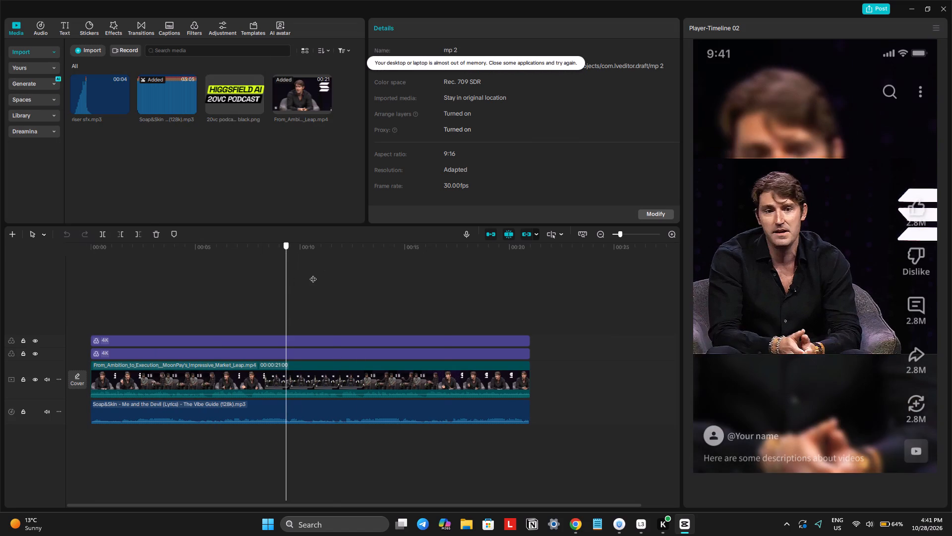
{"action": "left_click_drag", "start_coordinate": [313, 274], "coordinate": [355, 282]}
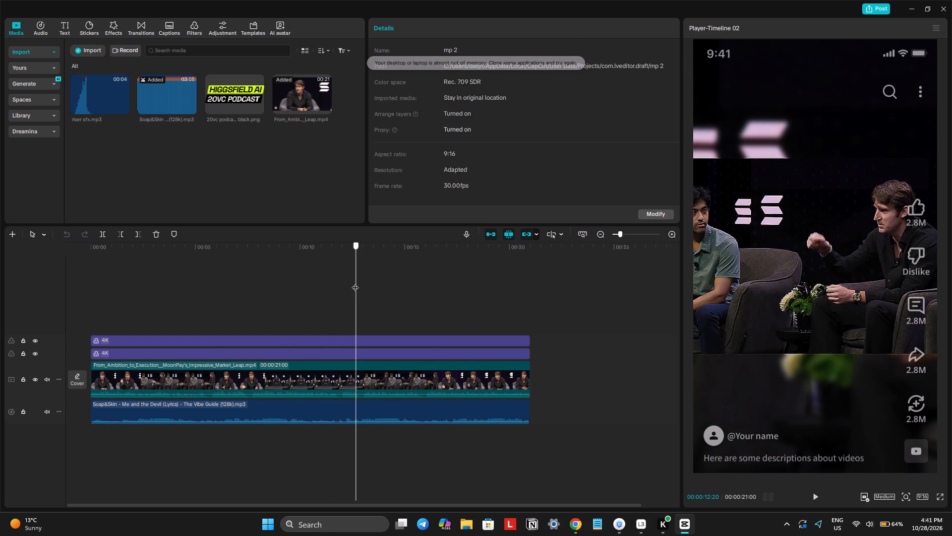
{"action": "left_click_drag", "start_coordinate": [355, 282], "coordinate": [311, 282]}
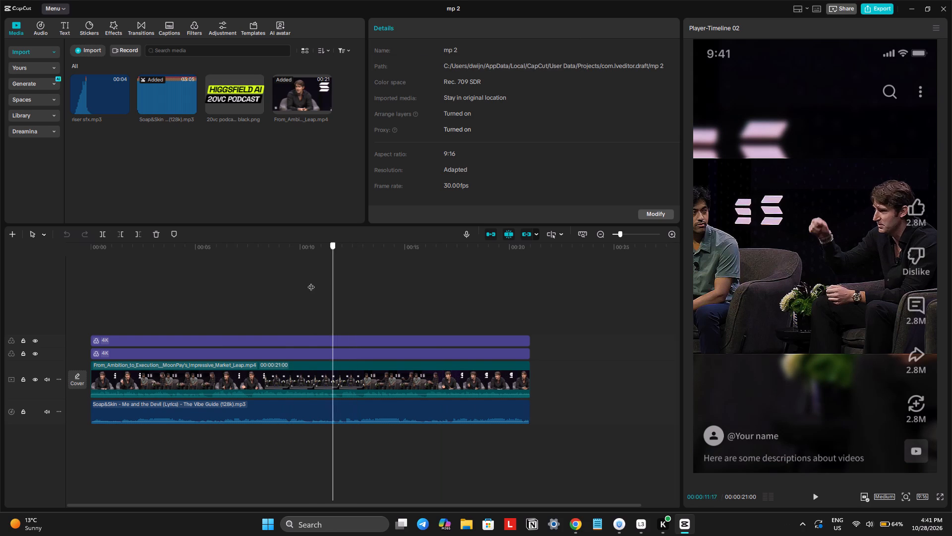
{"action": "left_click_drag", "start_coordinate": [311, 282], "coordinate": [324, 280]}
{"action": "left_click_drag", "start_coordinate": [302, 286], "coordinate": [256, 304]}
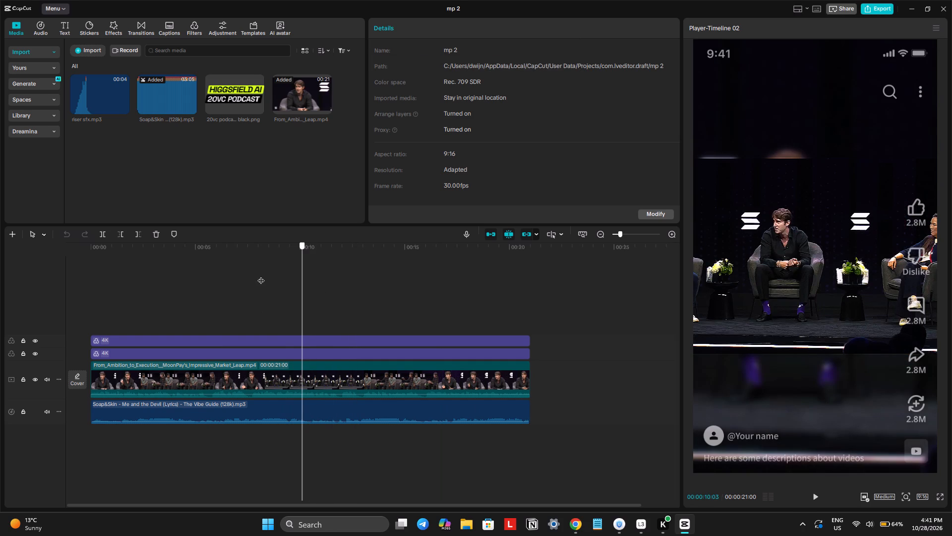
{"action": "left_click", "coordinate": [239, 249]}
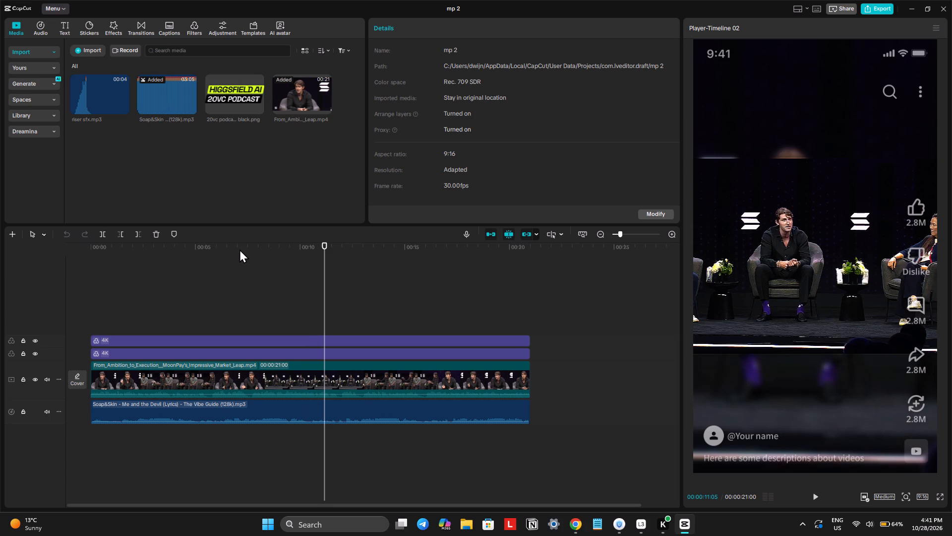
{"action": "left_click_drag", "start_coordinate": [239, 249], "coordinate": [64, 298]}
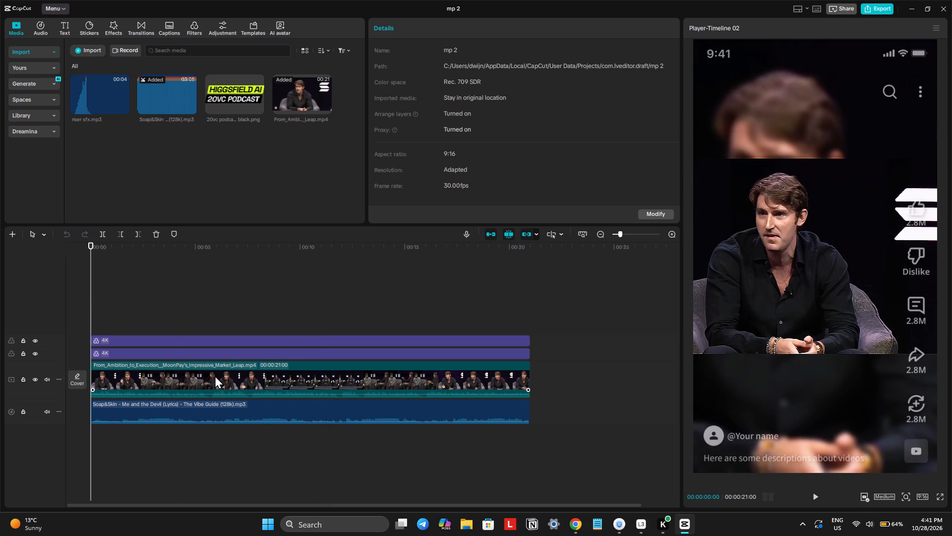
Generate auto captions for the From_Ambition_to_Execution clip with the spoken language on auto detect.
{"action": "left_click", "coordinate": [215, 375]}
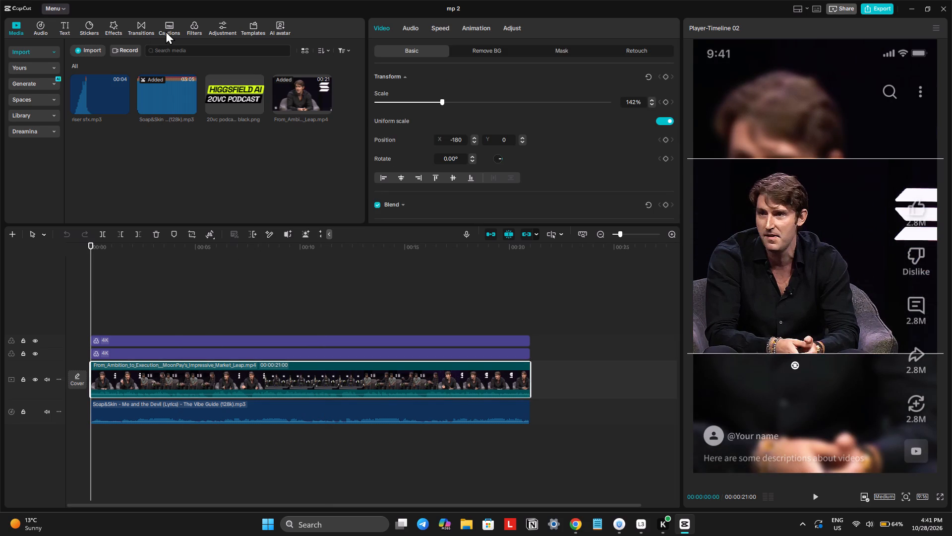
{"action": "left_click", "coordinate": [166, 31]}
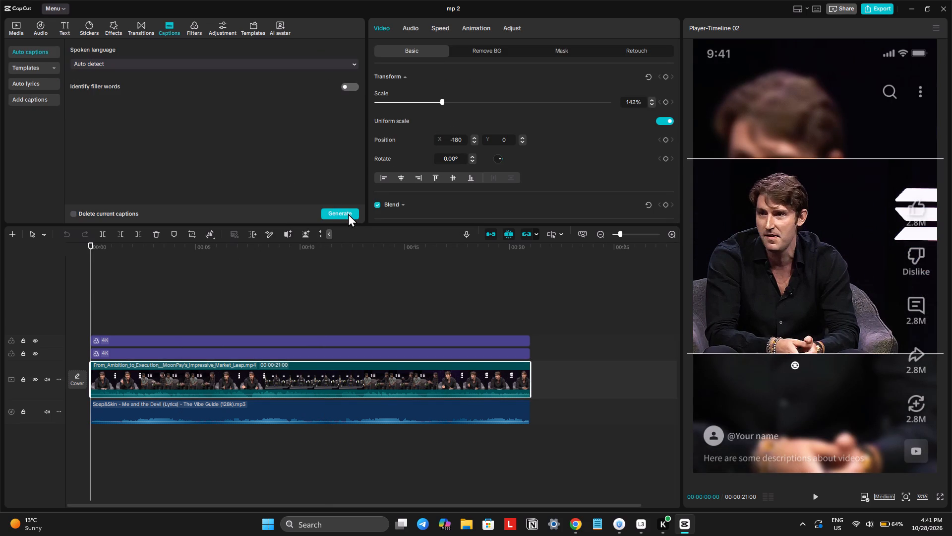
{"action": "left_click", "coordinate": [348, 213]}
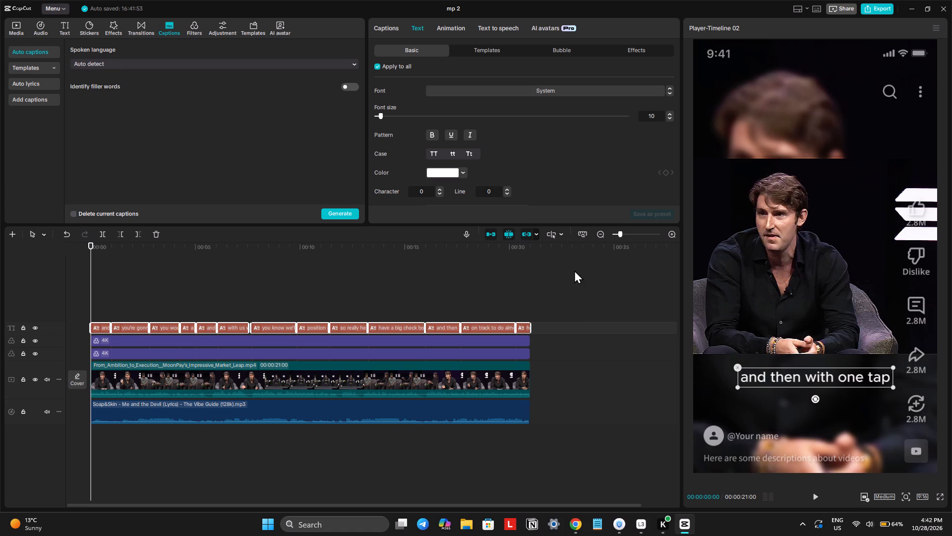
Set all captions to the CreatoDisplay-ExtraBold font with character spacing of -1.
{"action": "left_click", "coordinate": [531, 91]}
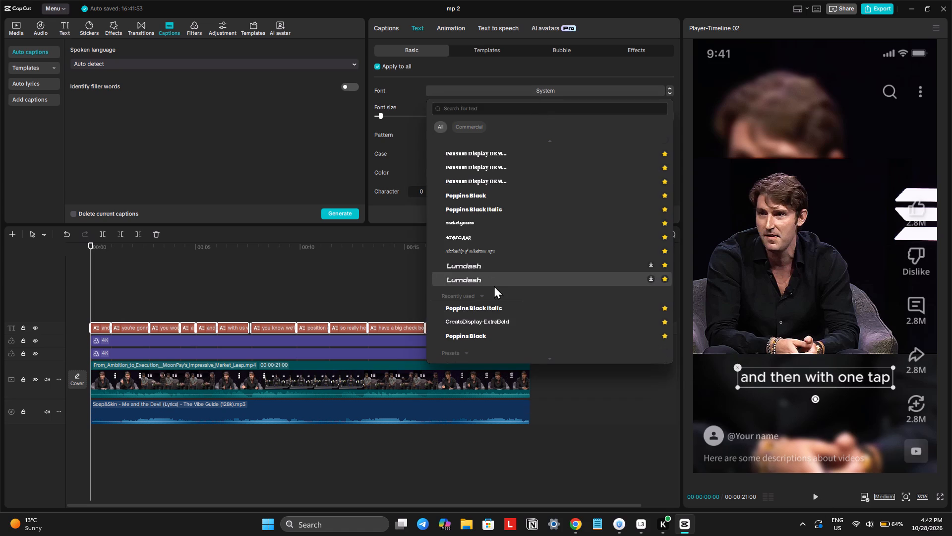
{"action": "left_click", "coordinate": [496, 322]}
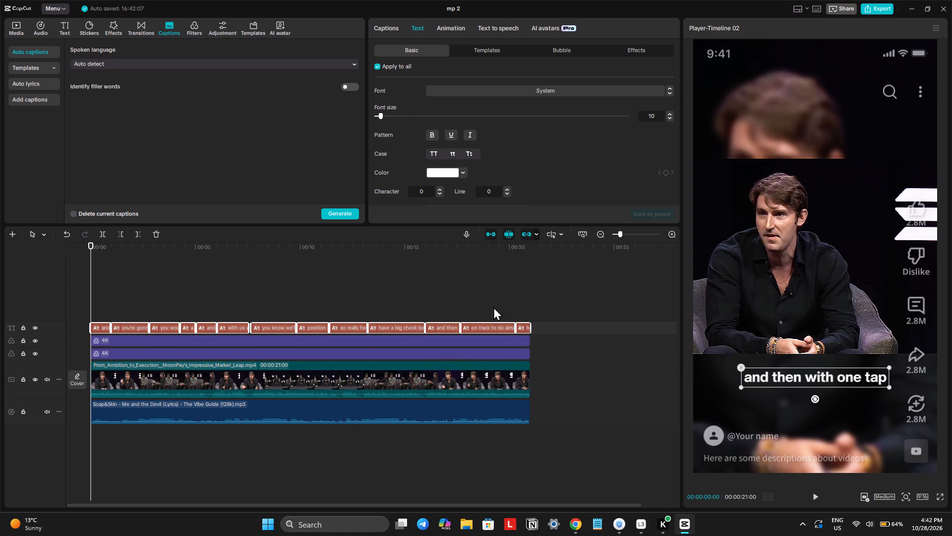
{"action": "left_click", "coordinate": [433, 201]}
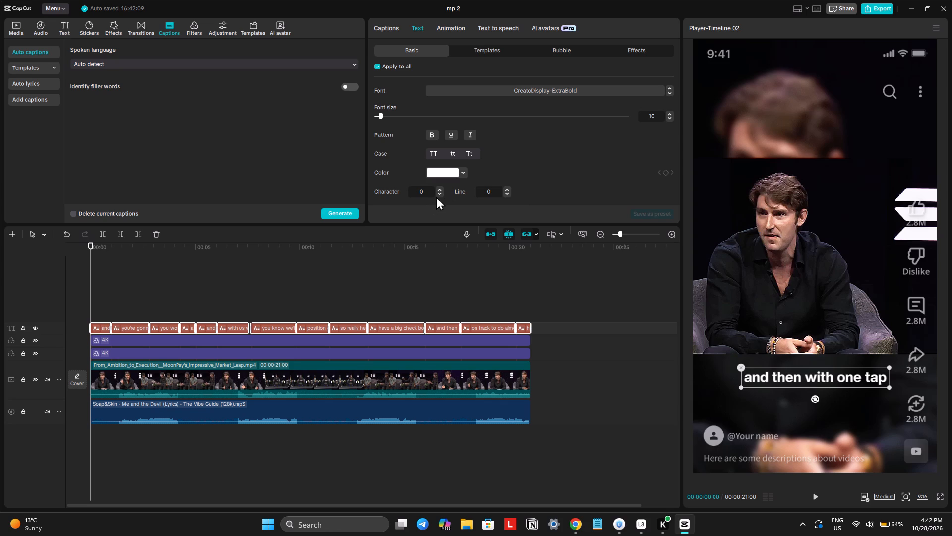
{"action": "left_click", "coordinate": [436, 197]}
{"action": "left_click", "coordinate": [438, 194]}
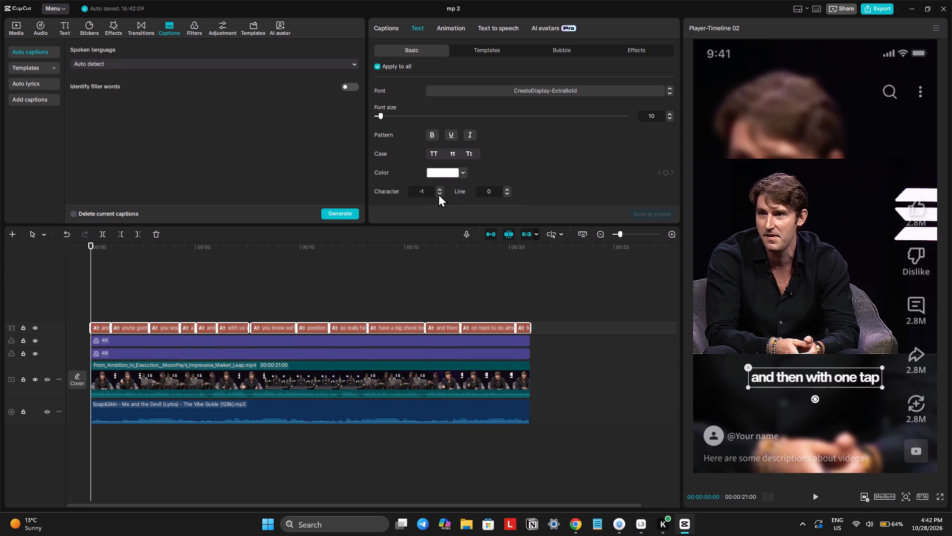
Enable a black shadow on all captions, with blurriness at 40% and opacity at 59%.
{"action": "scroll", "coordinate": [482, 149], "scroll_direction": "down", "scroll_amount": 7}
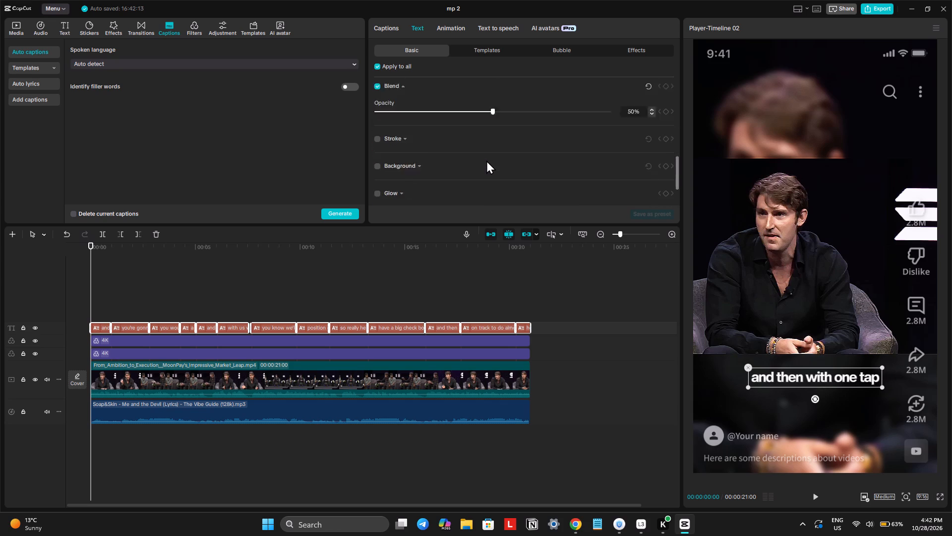
{"action": "scroll", "coordinate": [486, 162], "scroll_direction": "down", "scroll_amount": 2}
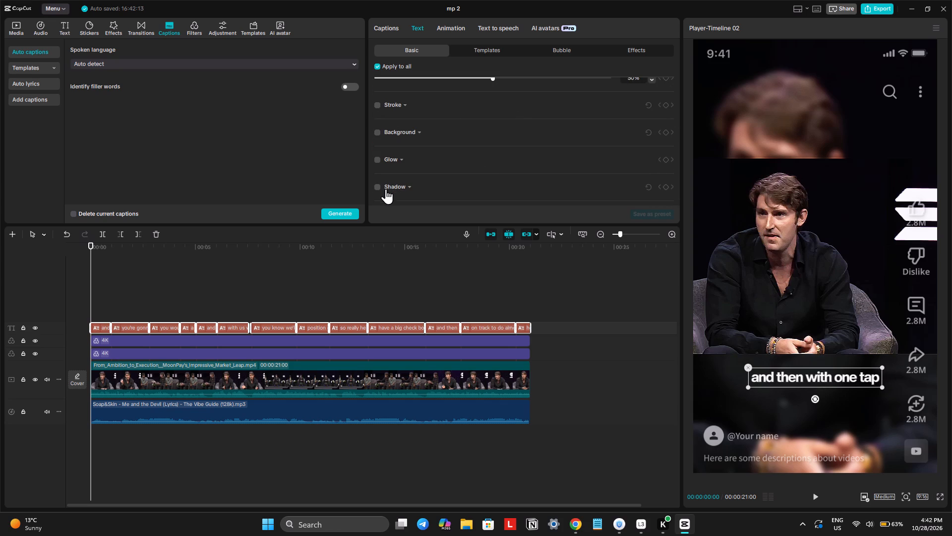
{"action": "left_click", "coordinate": [377, 190]}
{"action": "scroll", "coordinate": [381, 183], "scroll_direction": "down", "scroll_amount": 1}
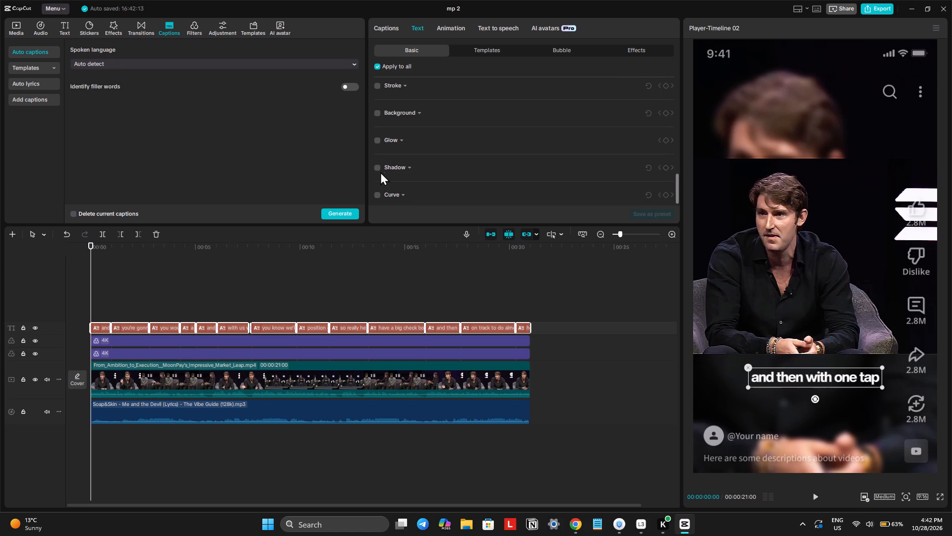
{"action": "scroll", "coordinate": [380, 172], "scroll_direction": "down", "scroll_amount": 1}
{"action": "left_click", "coordinate": [379, 168]}
{"action": "scroll", "coordinate": [419, 165], "scroll_direction": "down", "scroll_amount": 1}
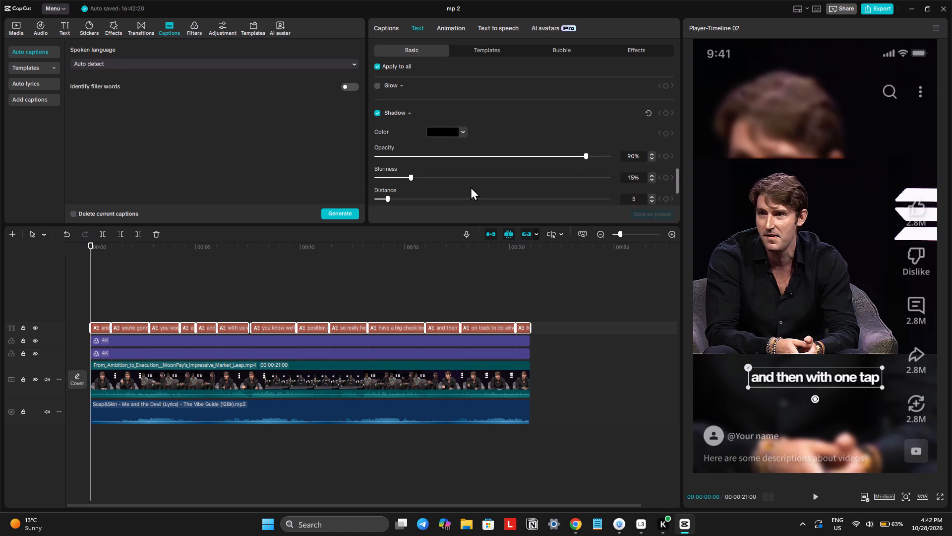
{"action": "scroll", "coordinate": [471, 187], "scroll_direction": "down", "scroll_amount": 1}
{"action": "left_click_drag", "start_coordinate": [446, 174], "coordinate": [470, 178]}
{"action": "left_click_drag", "start_coordinate": [552, 154], "coordinate": [525, 157]}
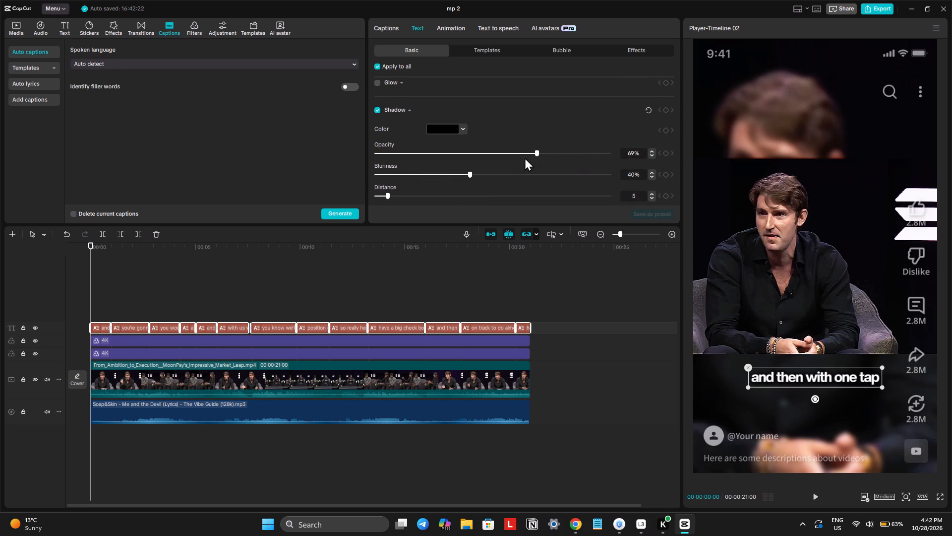
{"action": "left_click_drag", "start_coordinate": [525, 157], "coordinate": [514, 157]}
Apply the favourite caption animation Switch to all captions.
{"action": "left_click", "coordinate": [449, 36]}
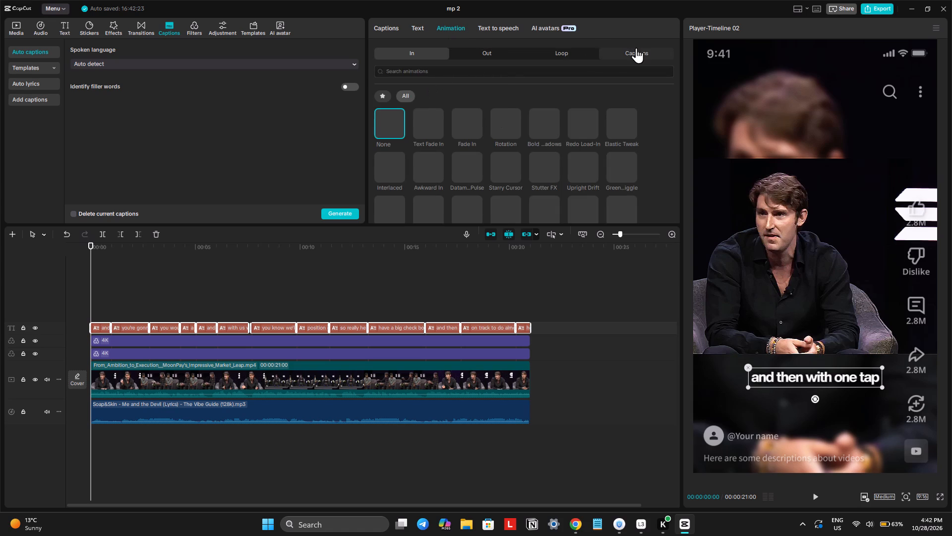
{"action": "left_click", "coordinate": [636, 48]}
{"action": "left_click", "coordinate": [391, 95]}
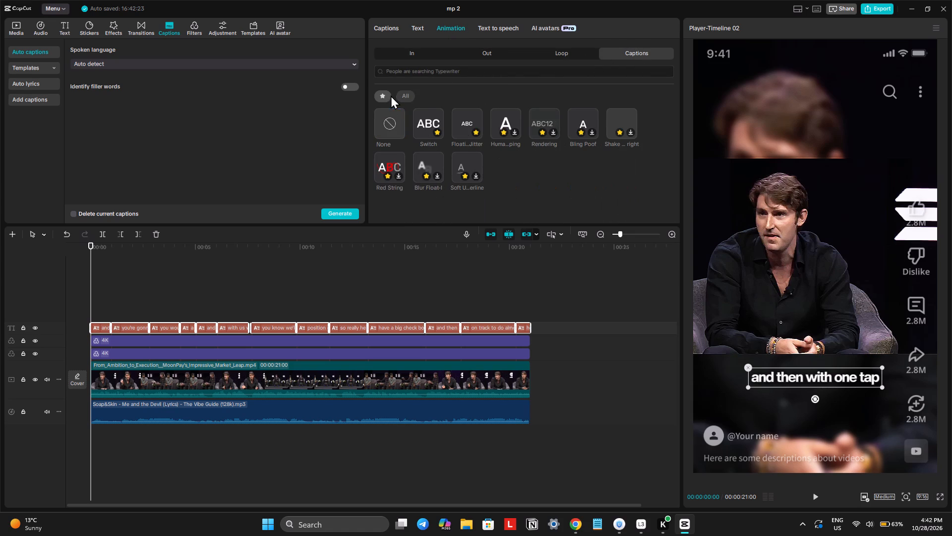
{"action": "left_click", "coordinate": [428, 117]}
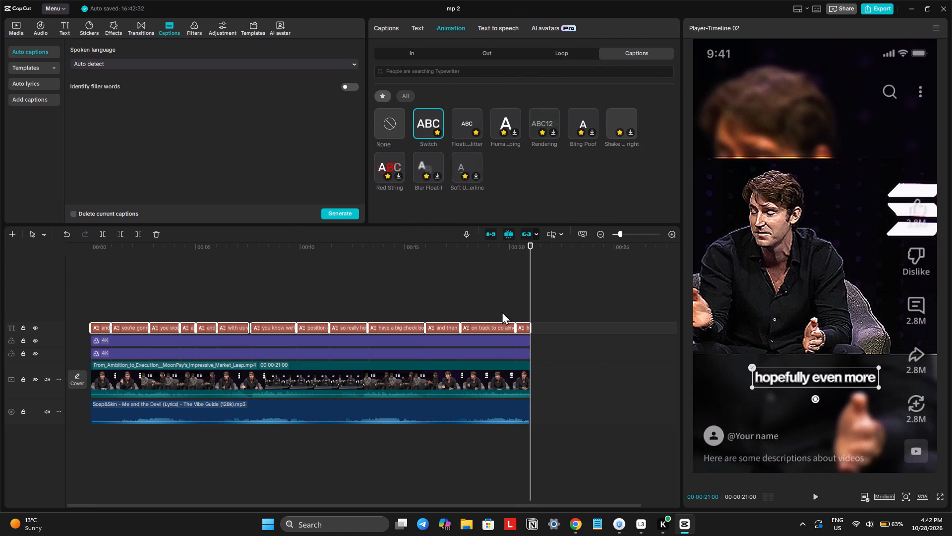
Show the list of caption lines and enlarge its area until every line fits in view.
{"action": "left_click", "coordinate": [390, 30]}
{"action": "left_click_drag", "start_coordinate": [439, 224], "coordinate": [445, 263]}
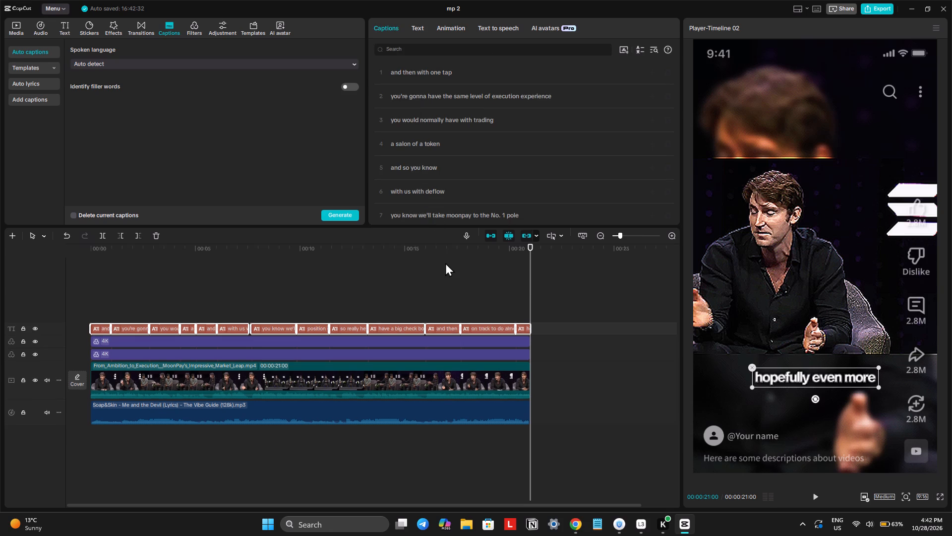
{"action": "left_click_drag", "start_coordinate": [445, 263], "coordinate": [454, 323]}
{"action": "scroll", "coordinate": [453, 316], "scroll_direction": "down", "scroll_amount": 1}
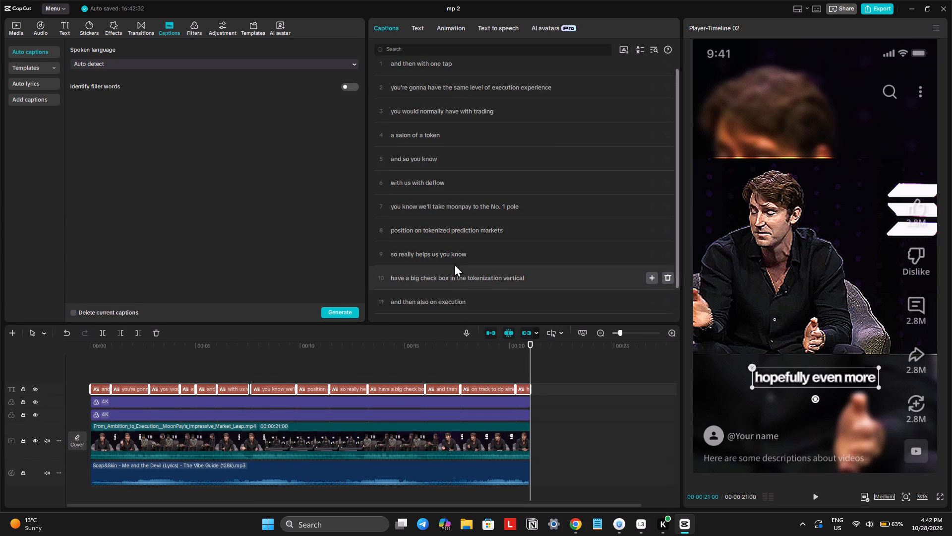
{"action": "scroll", "coordinate": [454, 264], "scroll_direction": "down", "scroll_amount": 2}
{"action": "scroll", "coordinate": [458, 231], "scroll_direction": "left", "scroll_amount": 2}
{"action": "scroll", "coordinate": [447, 310], "scroll_direction": "left", "scroll_amount": 1}
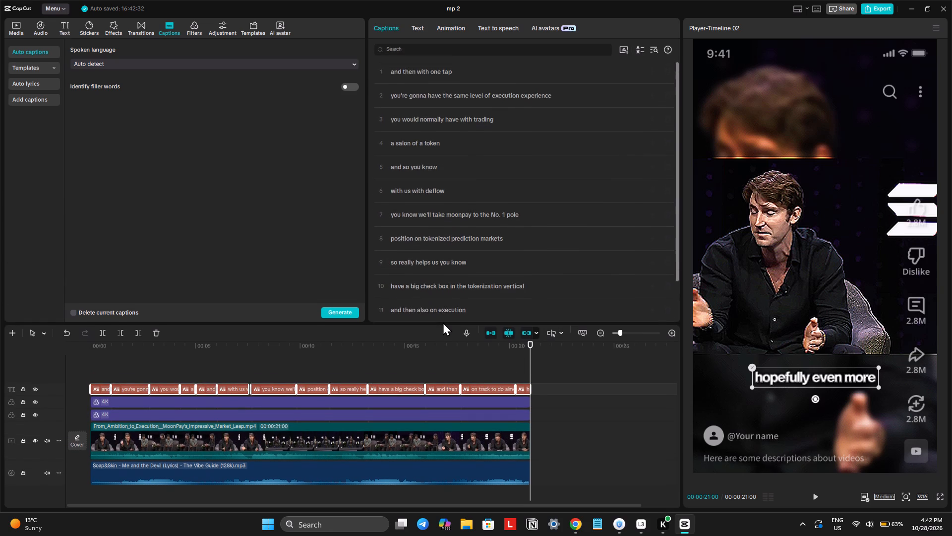
{"action": "scroll", "coordinate": [443, 322], "scroll_direction": "left", "scroll_amount": 1}
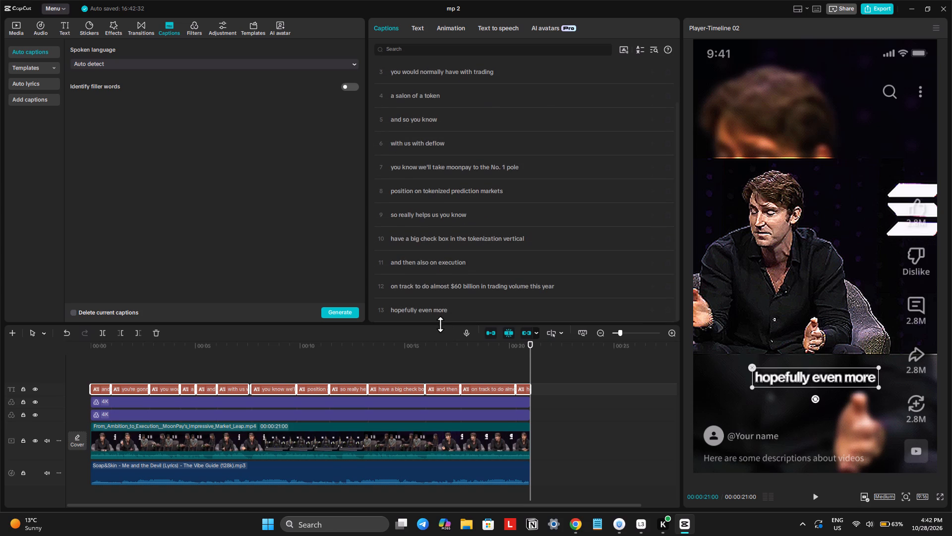
{"action": "left_click_drag", "start_coordinate": [440, 324], "coordinate": [444, 407]}
{"action": "scroll", "coordinate": [466, 313], "scroll_direction": "up", "scroll_amount": 3}
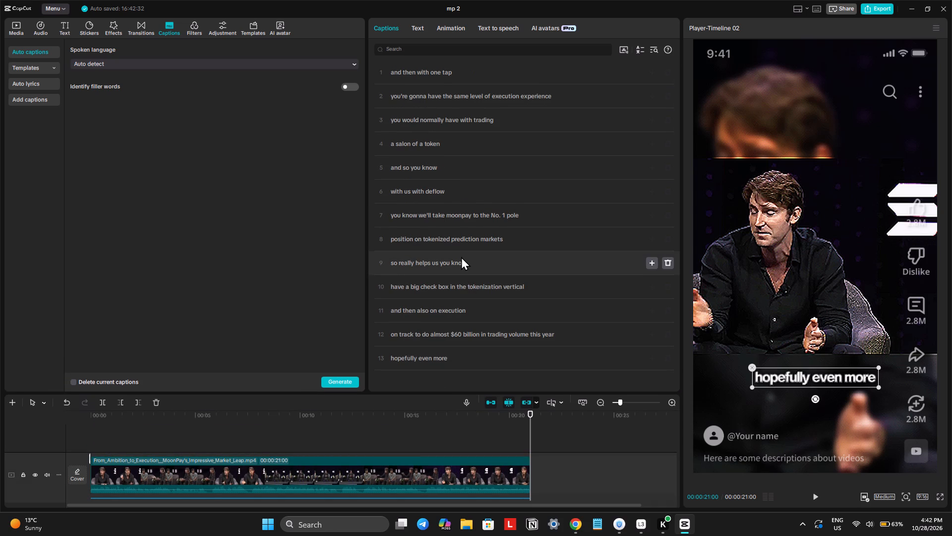
{"action": "key", "text": "shift+super+s"}
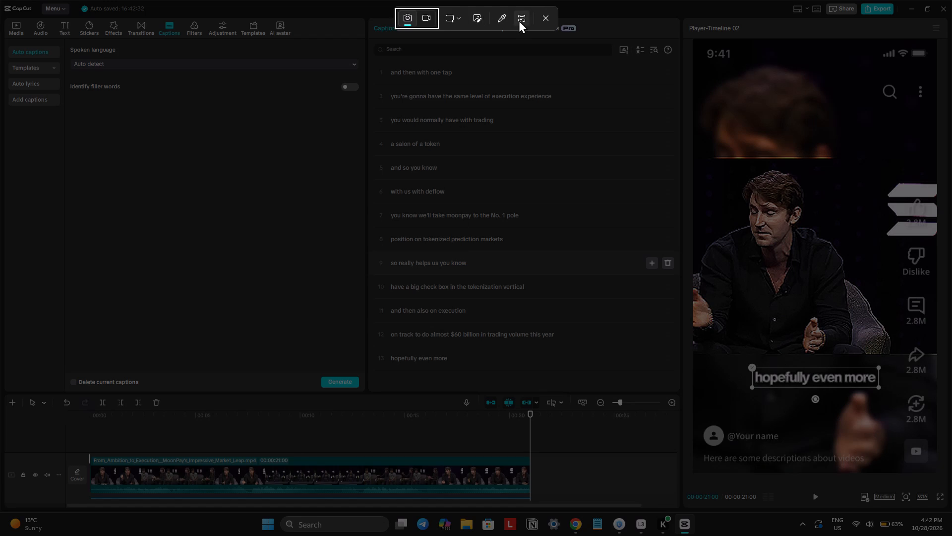
{"action": "left_click", "coordinate": [519, 20]}
{"action": "left_click_drag", "start_coordinate": [381, 66], "coordinate": [613, 372]}
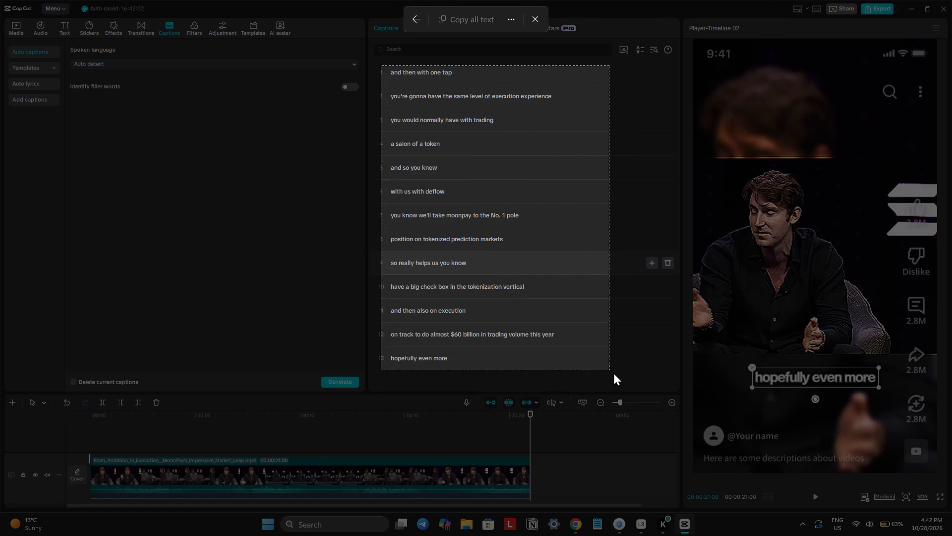
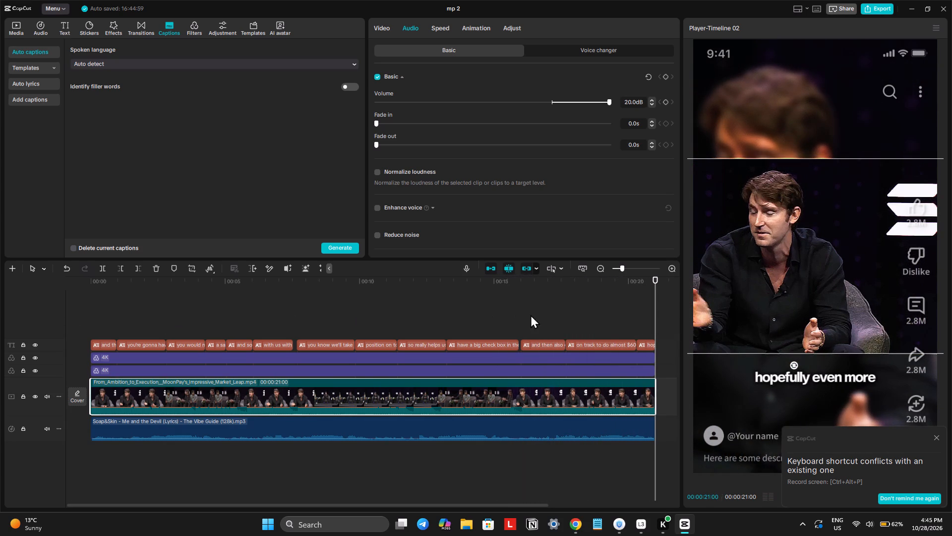
Find where the "on track to do almost $60 billion" line begins and split the video clip there, at 00:00:17:20.
{"action": "left_click", "coordinate": [556, 304]}
{"action": "key", "text": "space"}
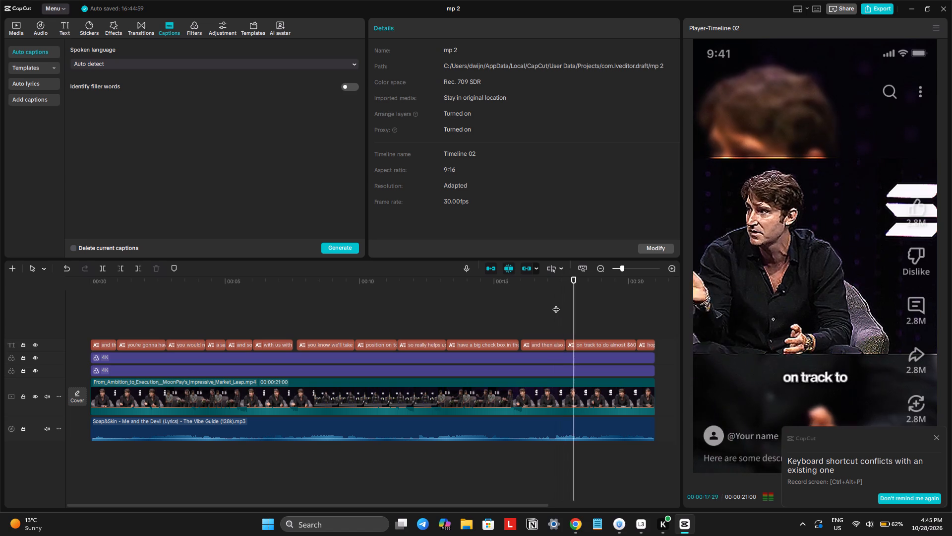
{"action": "left_click", "coordinate": [554, 303]}
{"action": "left_click_drag", "start_coordinate": [554, 303], "coordinate": [564, 320]}
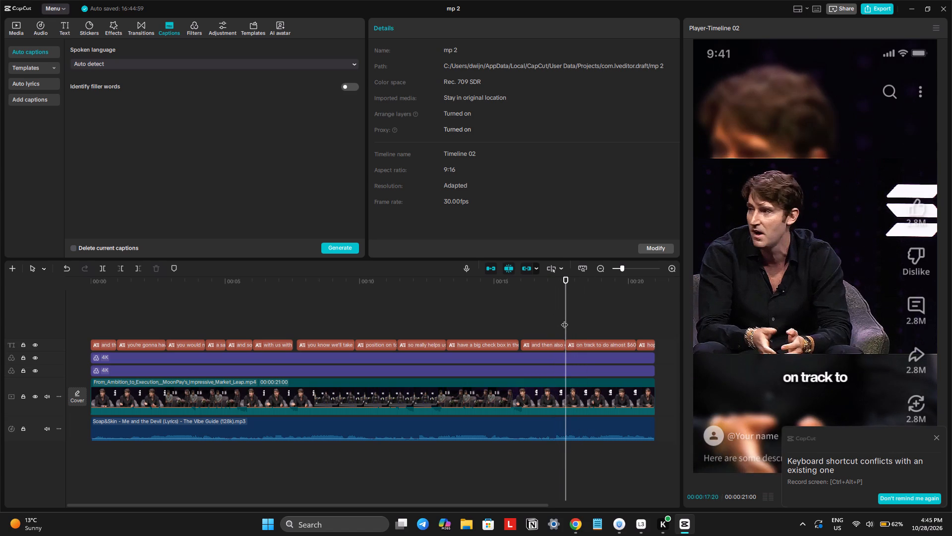
{"action": "key", "text": "space"}
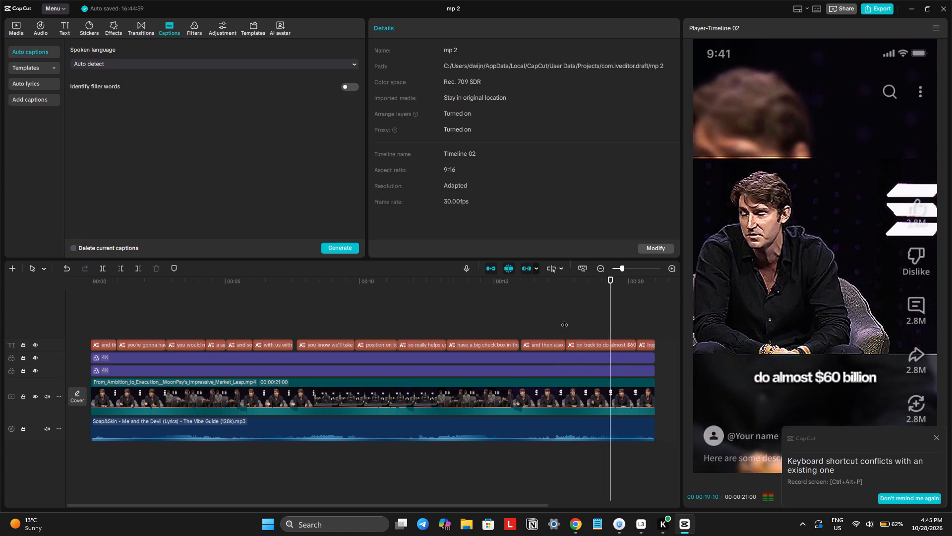
{"action": "left_click", "coordinate": [564, 320]}
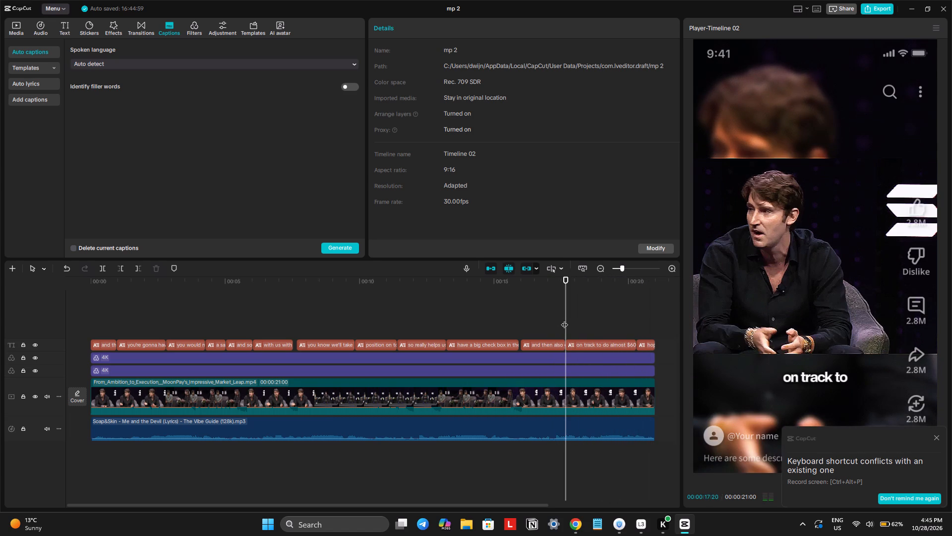
{"action": "key", "text": "alt+Tab"}
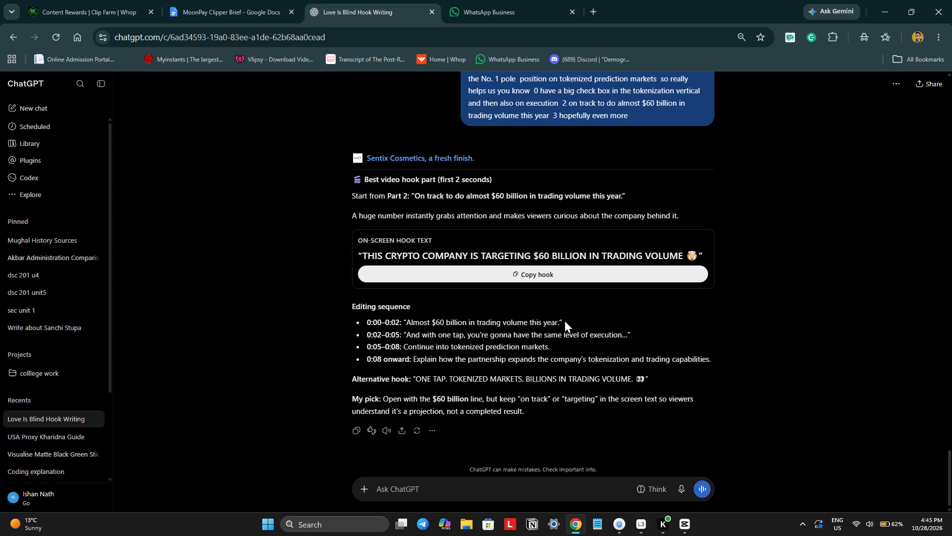
{"action": "key", "text": "alt+Tab"}
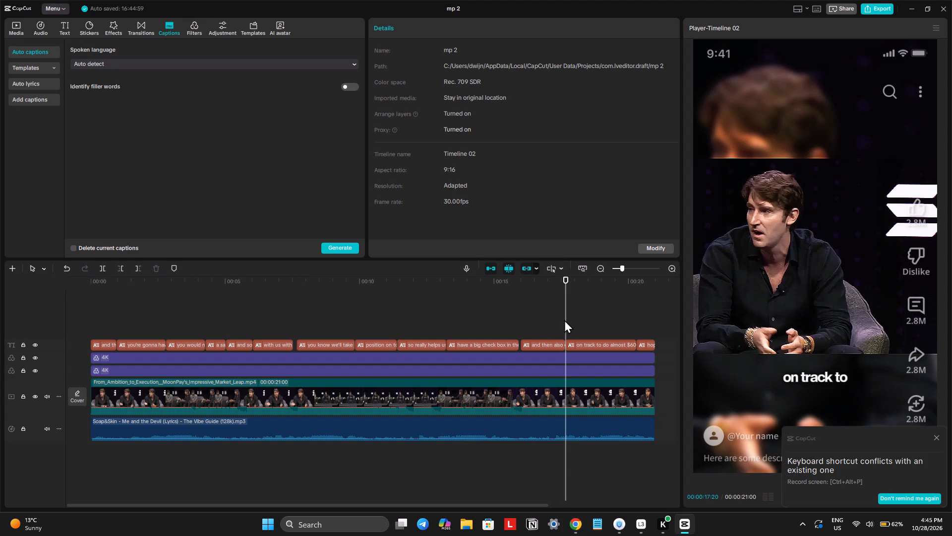
{"action": "key", "text": "space"}
{"action": "left_click", "coordinate": [564, 320]}
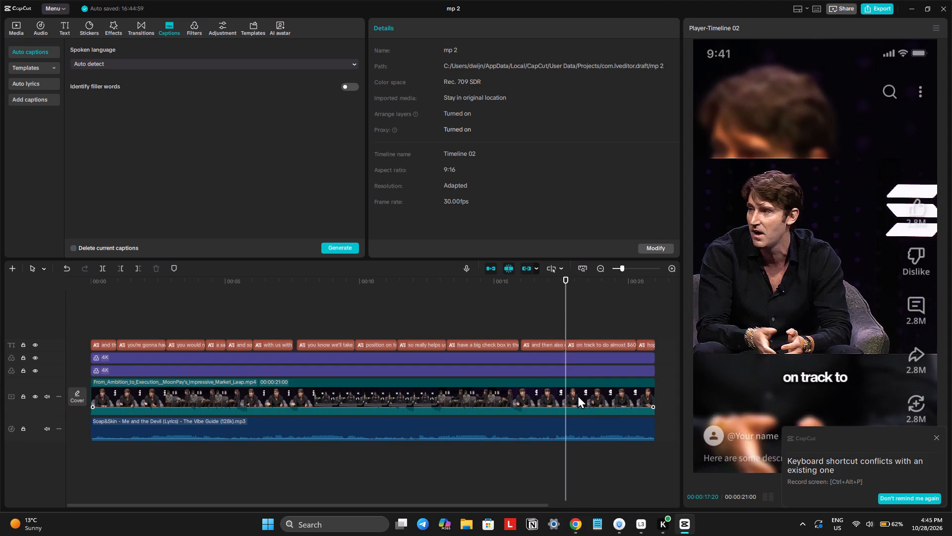
{"action": "left_click", "coordinate": [578, 395]}
{"action": "key", "text": "ctrl+v"}
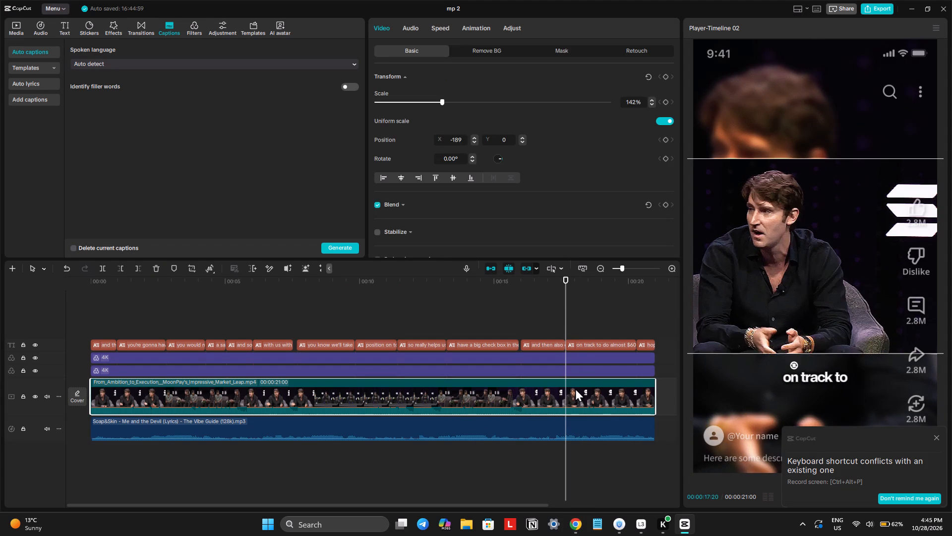
{"action": "key", "text": "ctrl+b"}
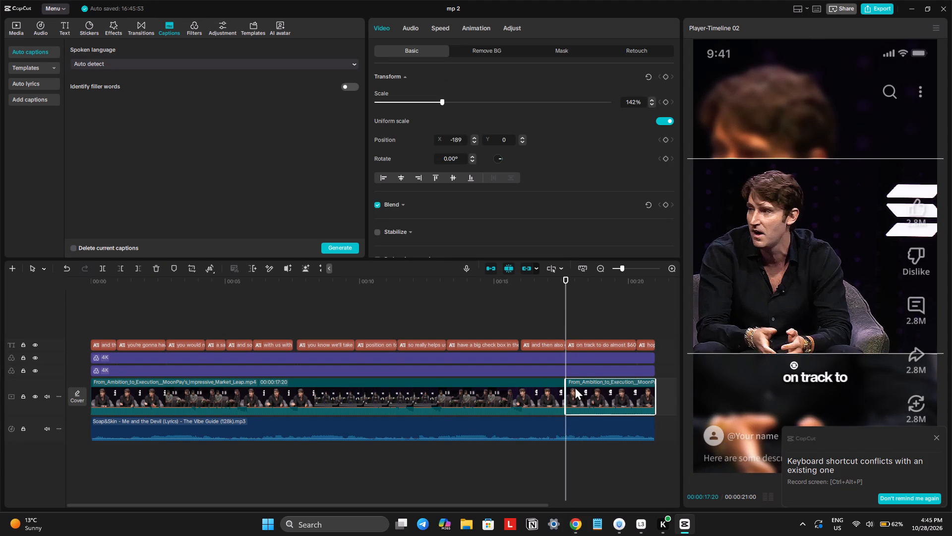
Split the video clip again at 00:00:20:06, where the spoken line ends with "this year".
{"action": "key", "text": "space"}
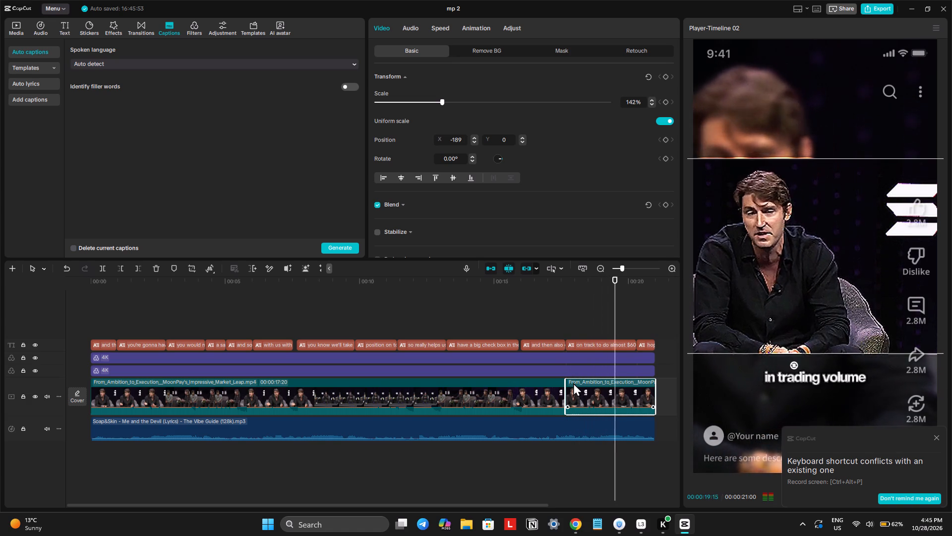
{"action": "key", "text": "space"}
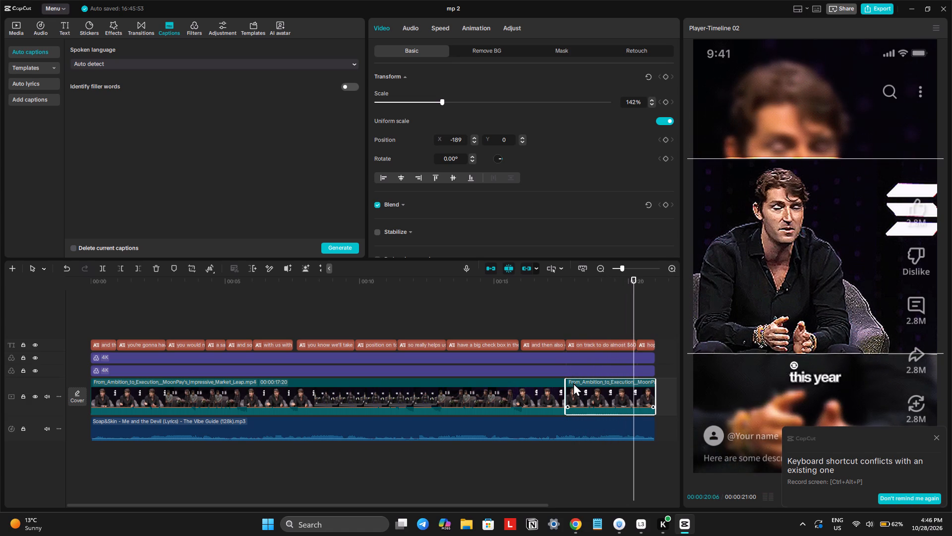
{"action": "key", "text": "ctrl+b"}
Duplicate the split-out $60 billion video segment at 00:00:20:06.
{"action": "left_click", "coordinate": [587, 396]}
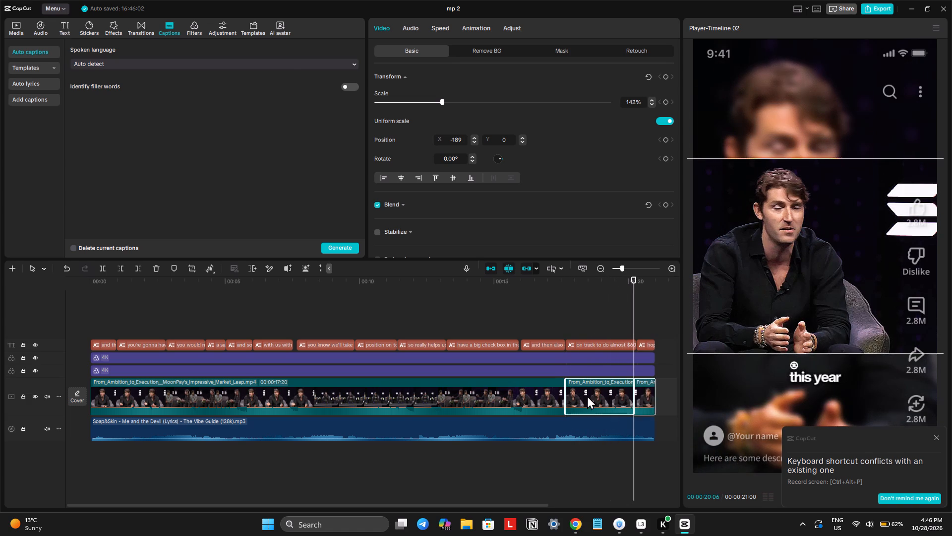
{"action": "key", "text": "ctrl+c"}
{"action": "key", "text": "ctrl+v"}
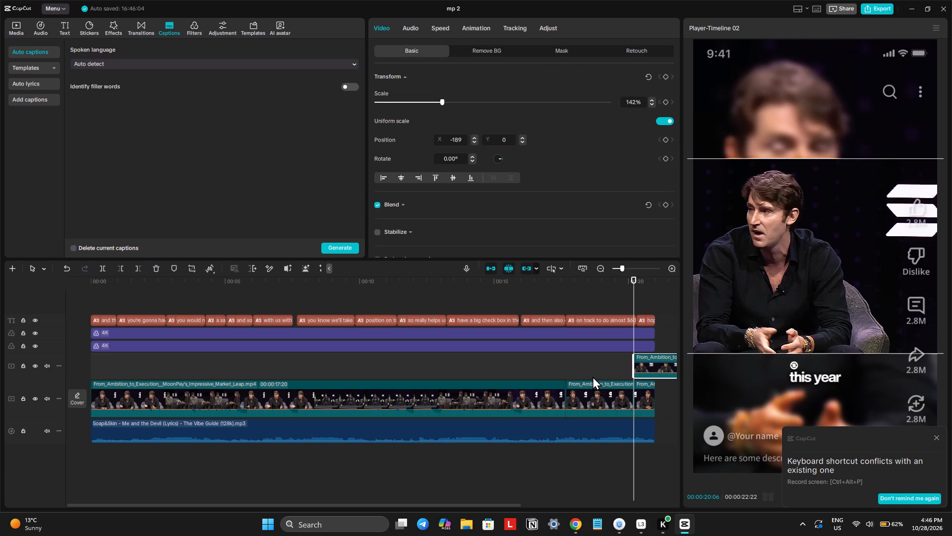
Duplicate the "on track to do almost $60 billion in trading volume this year" caption at 00:00:20:06.
{"action": "left_click", "coordinate": [611, 321]}
{"action": "key", "text": "ctrl+c"}
{"action": "key", "text": "ctrl+v"}
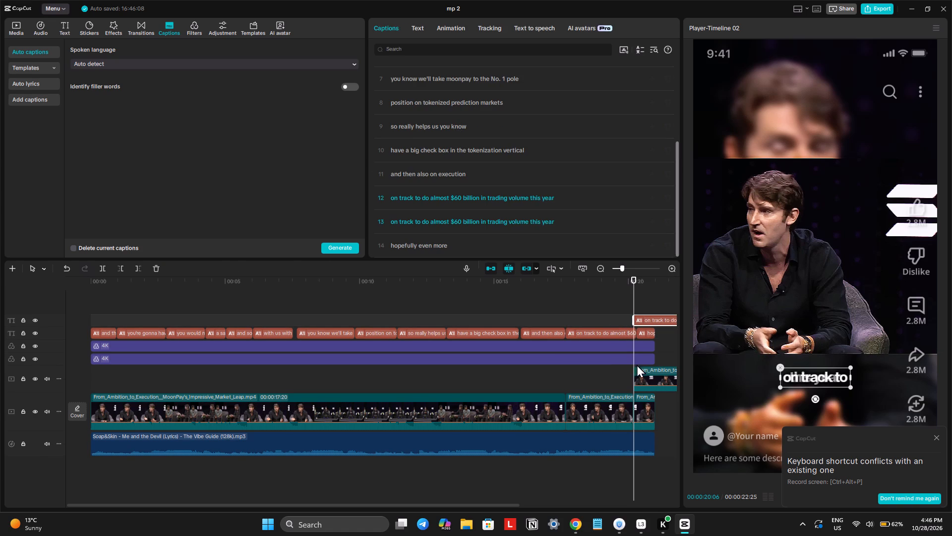
Move the duplicated video segment to the very start of the main video track, ahead of the original opening.
{"action": "left_click", "coordinate": [642, 375]}
{"action": "left_click_drag", "start_coordinate": [642, 375], "coordinate": [86, 408]}
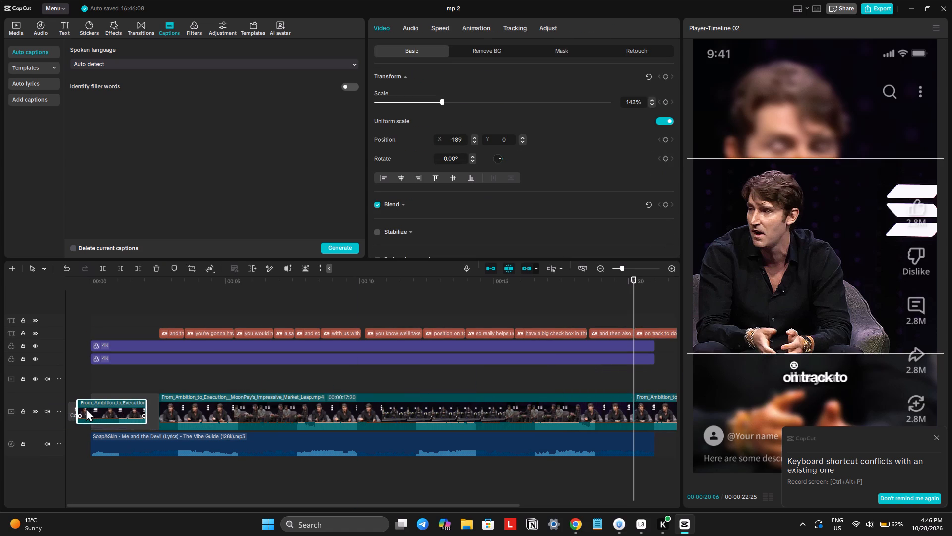
Move the duplicated $60 billion caption to the start of the timeline, above the opening hook segment.
{"action": "left_click", "coordinate": [654, 343]}
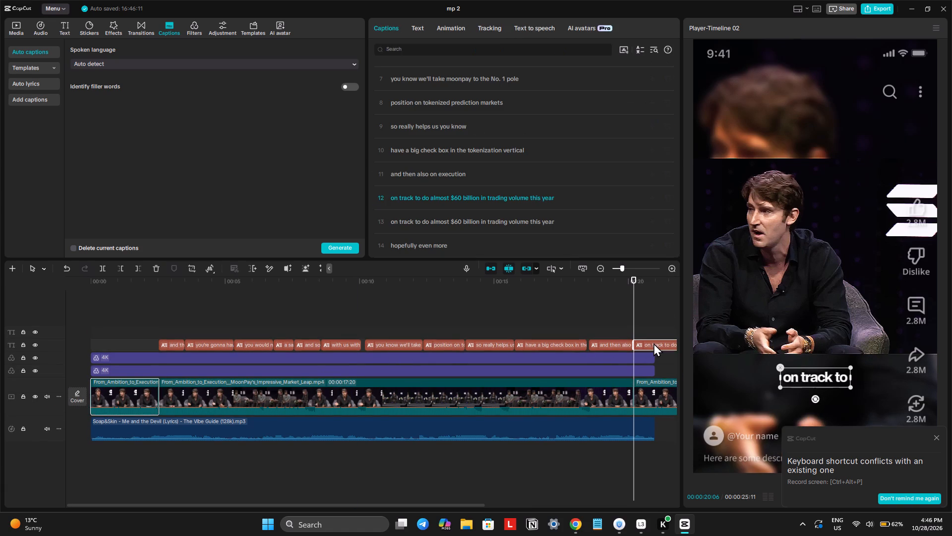
{"action": "left_click", "coordinate": [612, 330]}
{"action": "left_click_drag", "start_coordinate": [612, 331], "coordinate": [612, 332]}
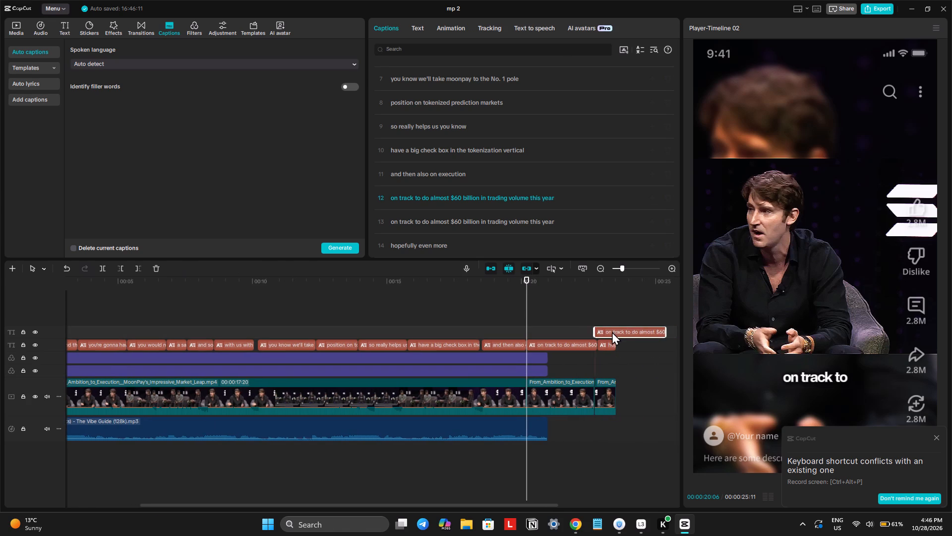
{"action": "left_click_drag", "start_coordinate": [612, 332], "coordinate": [105, 343]}
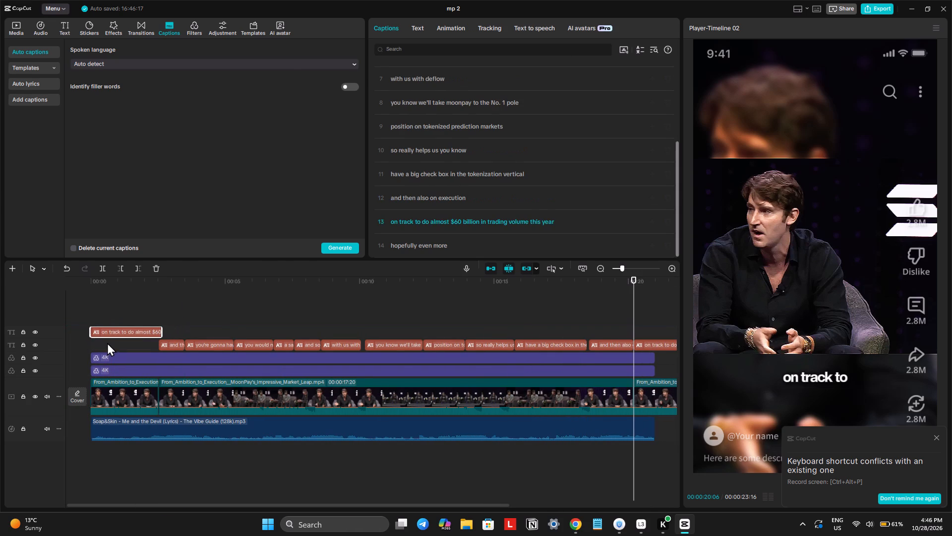
{"action": "left_click_drag", "start_coordinate": [120, 334], "coordinate": [101, 345]}
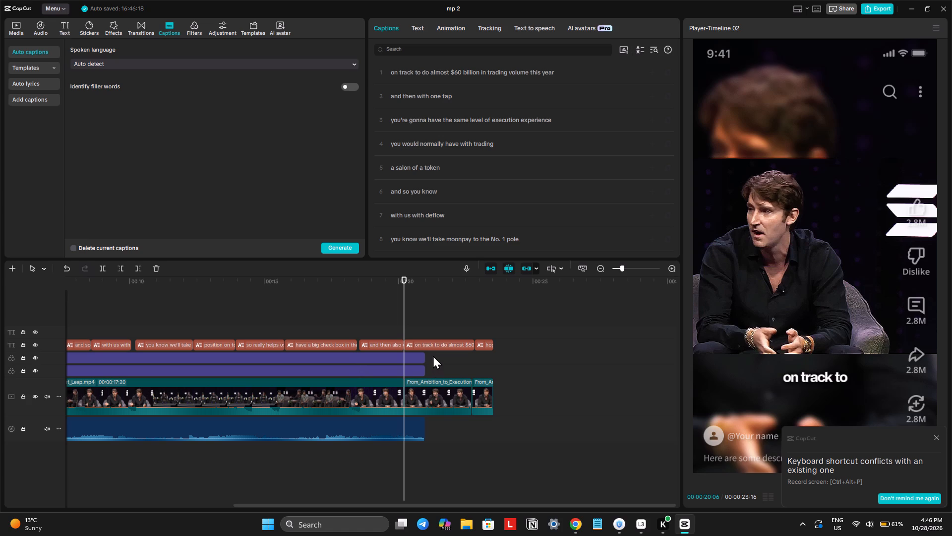
Try to select the two 4K effect layers at their ends on the timeline.
{"action": "left_click_drag", "start_coordinate": [433, 355], "coordinate": [419, 372]}
{"action": "left_click_drag", "start_coordinate": [433, 355], "coordinate": [425, 372]}
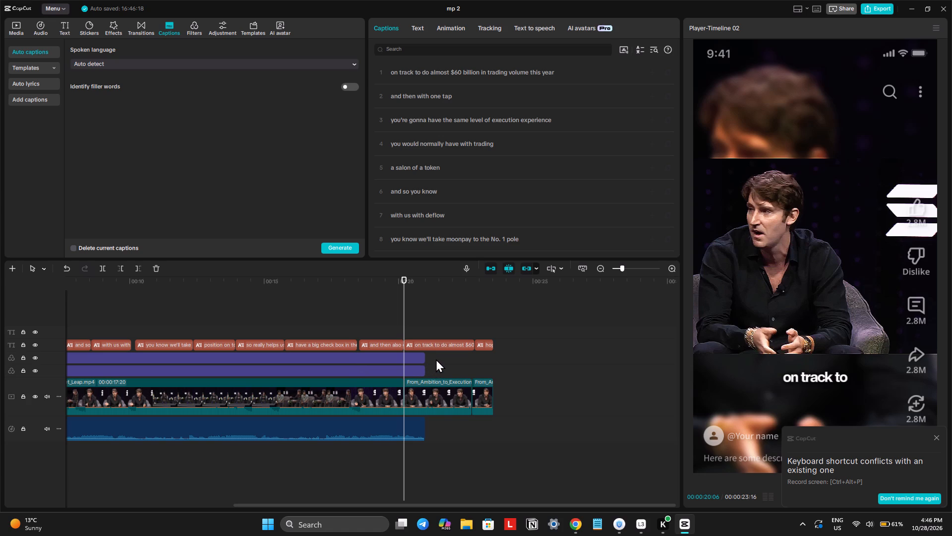
{"action": "left_click", "coordinate": [438, 356]}
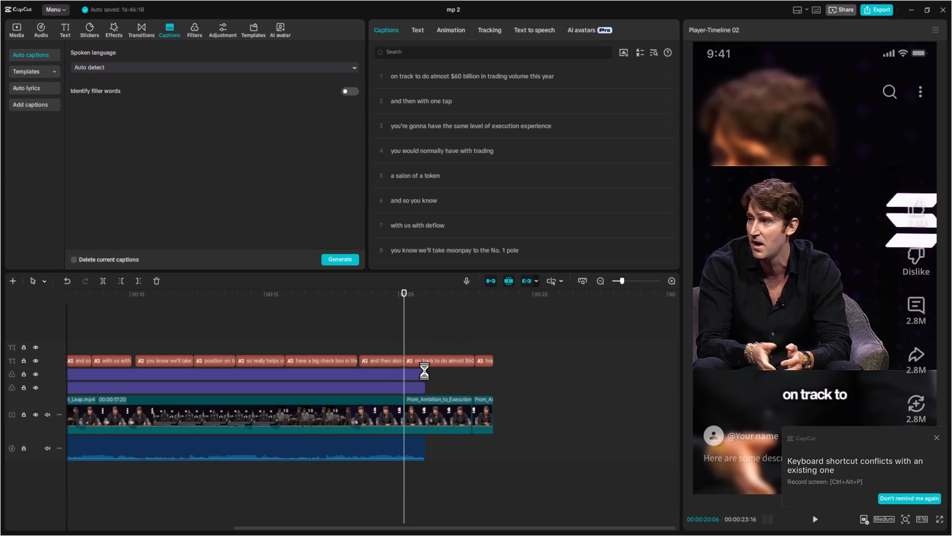
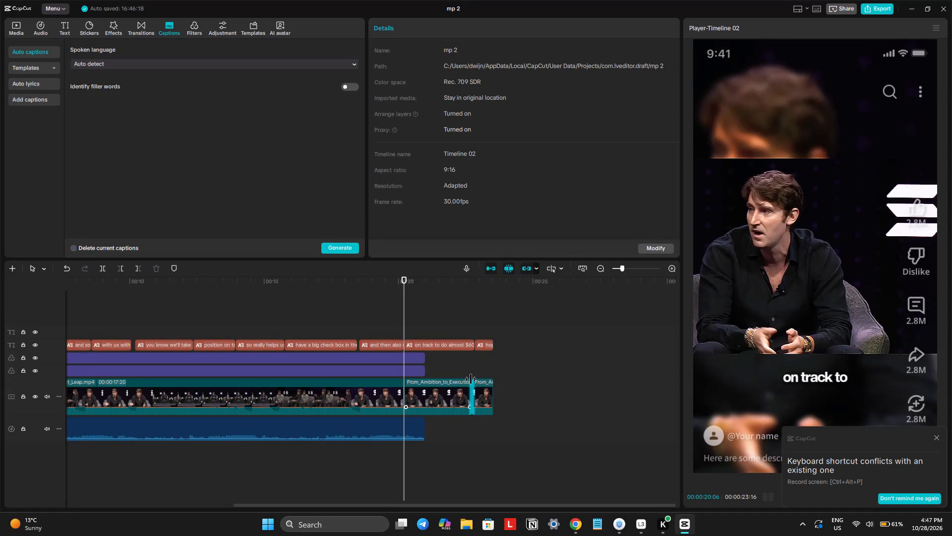
Extend both 4K filter layers to the end of the main video track.
{"action": "left_click_drag", "start_coordinate": [433, 362], "coordinate": [432, 360]}
{"action": "left_click_drag", "start_coordinate": [432, 360], "coordinate": [421, 370]}
{"action": "left_click_drag", "start_coordinate": [426, 360], "coordinate": [435, 365]}
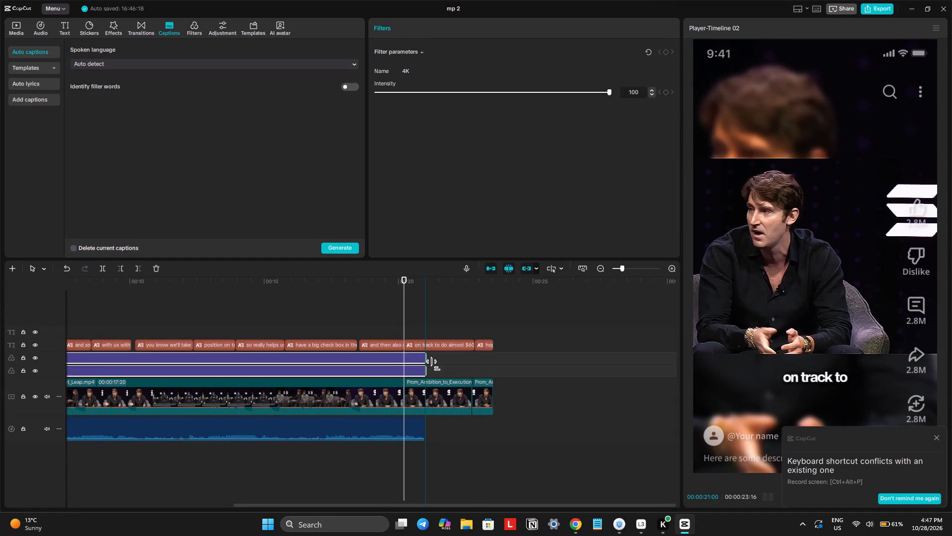
{"action": "left_click_drag", "start_coordinate": [435, 365], "coordinate": [491, 402]}
Extend the Soap&Skin background music clip to the end of the main video track.
{"action": "left_click", "coordinate": [414, 424]}
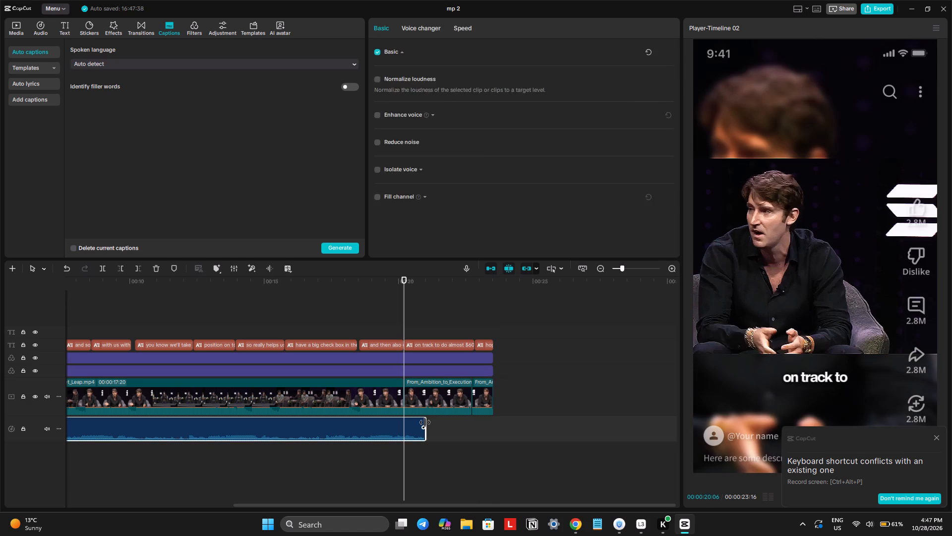
{"action": "left_click_drag", "start_coordinate": [425, 422], "coordinate": [492, 443]}
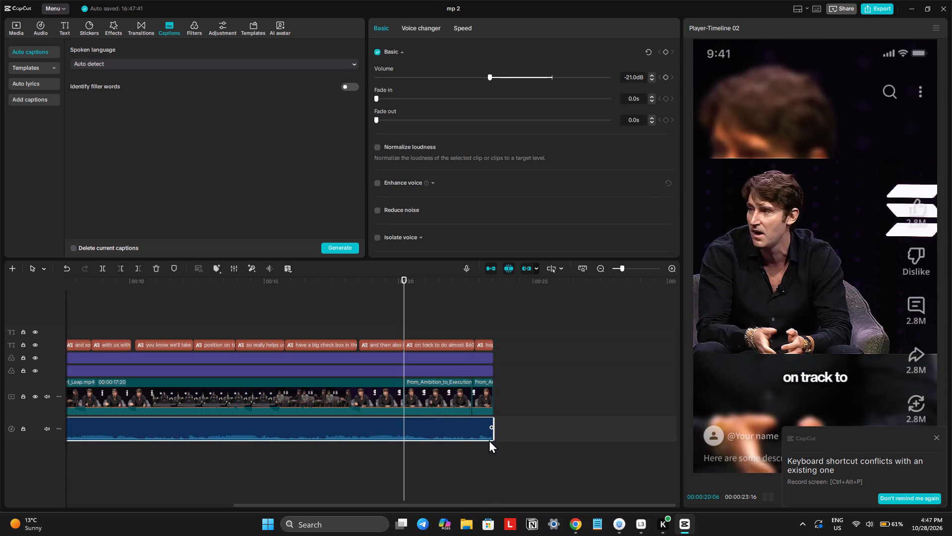
Play the whole timeline's opening from 00:00:00:00 to check the new hook and its transition into the main clip.
{"action": "left_click", "coordinate": [585, 268]}
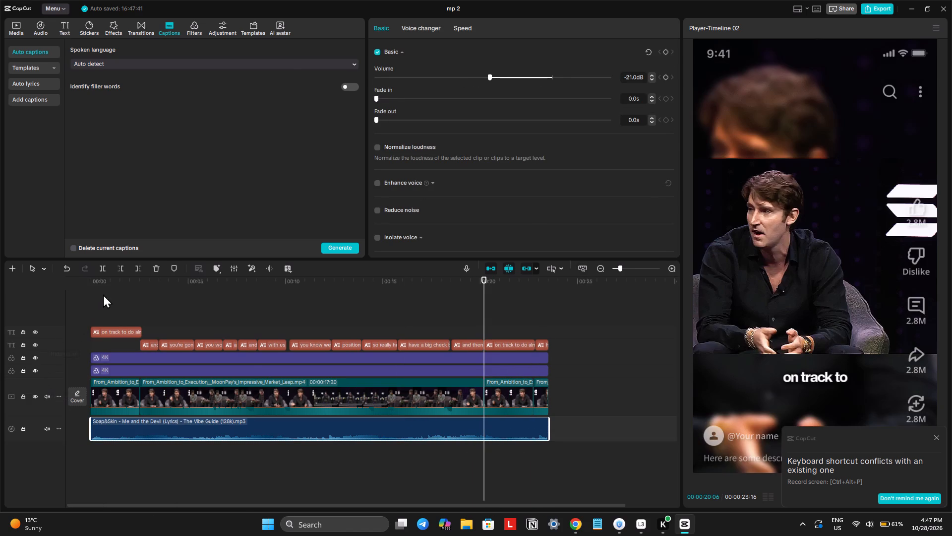
{"action": "left_click", "coordinate": [108, 291]}
{"action": "left_click_drag", "start_coordinate": [108, 291], "coordinate": [37, 342]}
{"action": "key", "text": "space"}
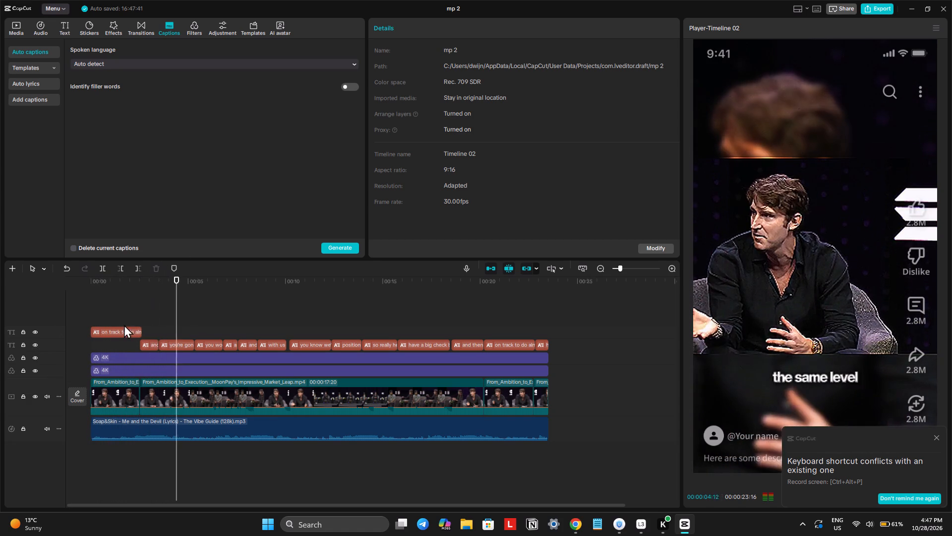
Add a text at 00:00:00:00 reading "THIS CRYPTO COMPANY IS TARGETING $60 BILLION IN TRADING VOLUME 🤯", with a line break before $60.
{"action": "left_click", "coordinate": [111, 286]}
{"action": "left_click_drag", "start_coordinate": [111, 286], "coordinate": [49, 307]}
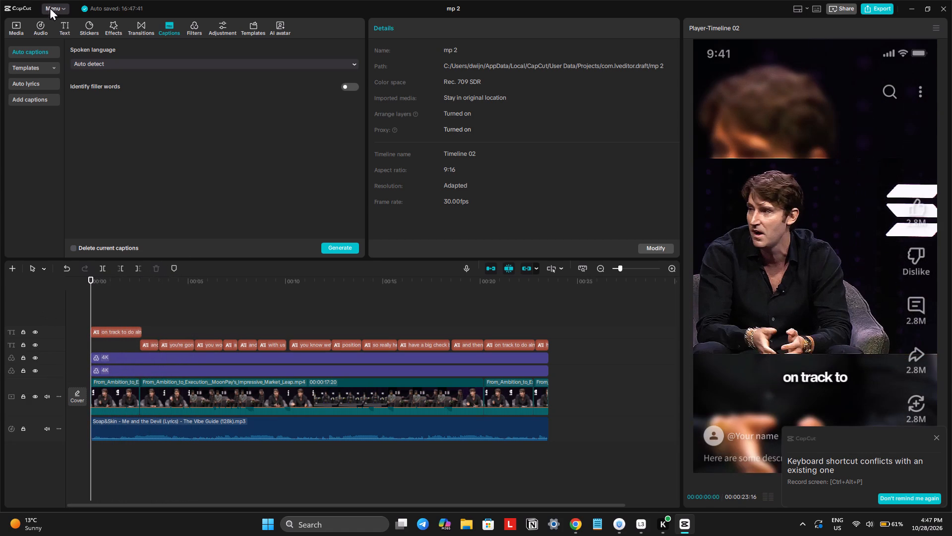
{"action": "left_click", "coordinate": [68, 29]}
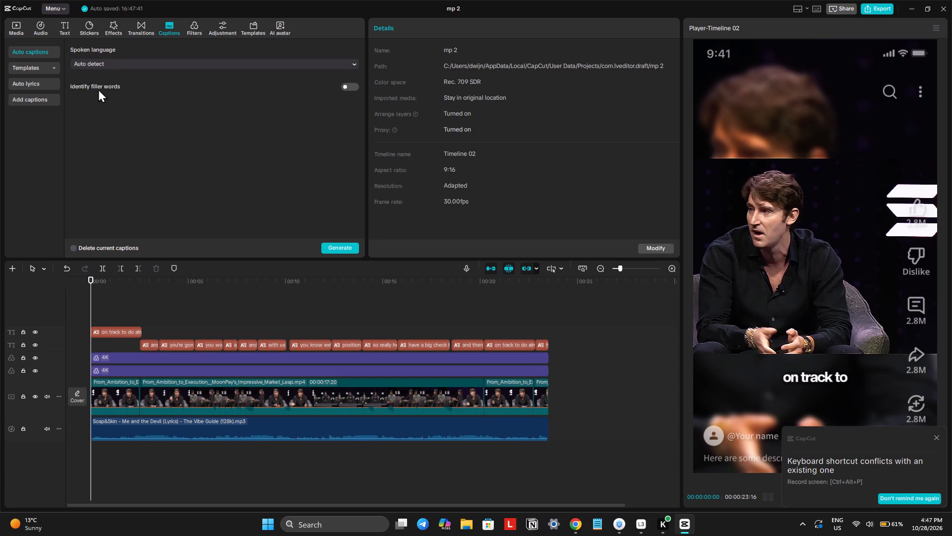
{"action": "left_click", "coordinate": [103, 83]}
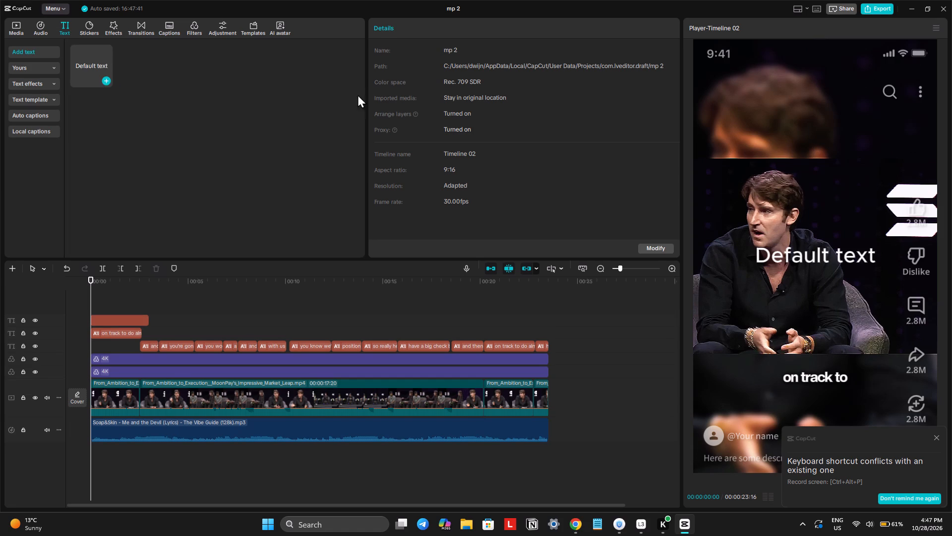
{"action": "left_click", "coordinate": [399, 85]}
{"action": "key", "text": "ctrl+a"}
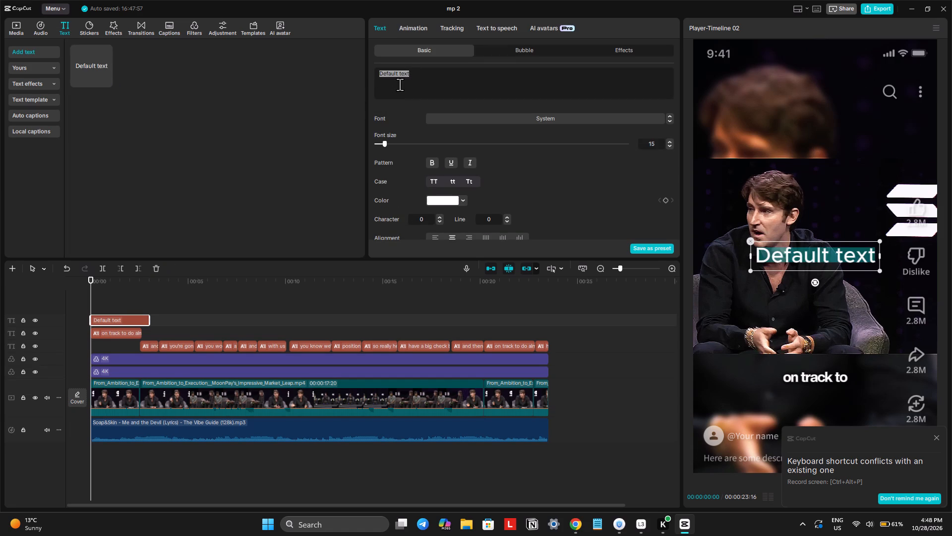
{"action": "key", "text": "ctrl+v"}
{"action": "key", "text": "ctrl+c"}
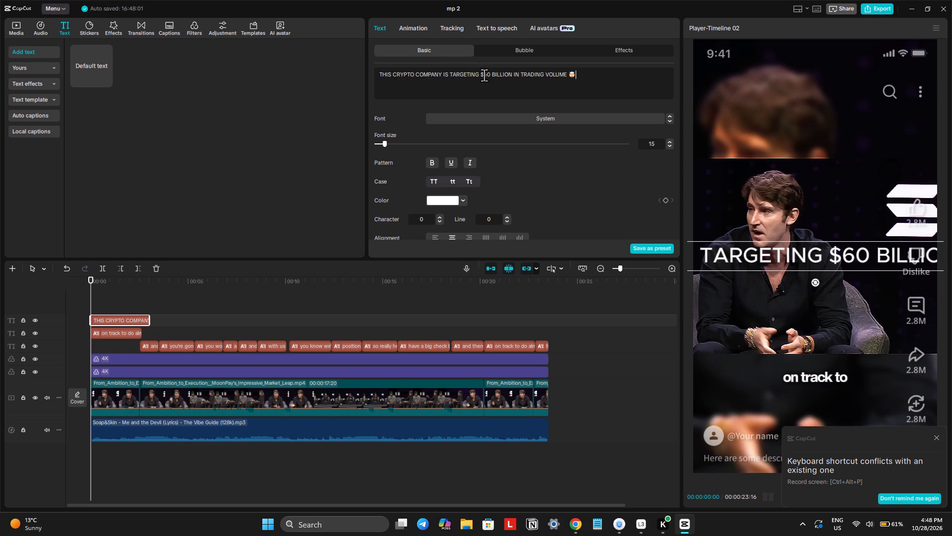
{"action": "left_click", "coordinate": [477, 74]}
{"action": "key", "text": "Return"}
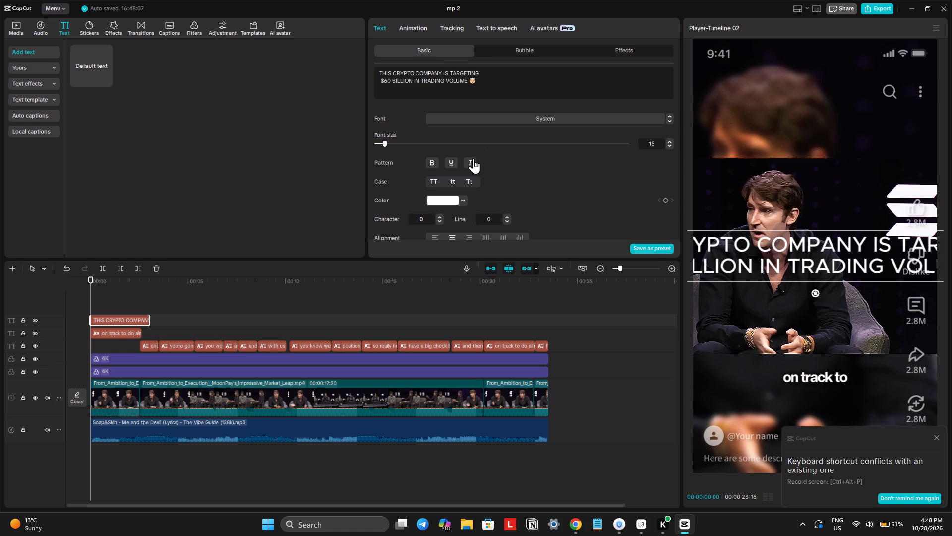
Set the headline text's font to CreatoDisplay-ExtraBold.
{"action": "scroll", "coordinate": [473, 158], "scroll_direction": "down", "scroll_amount": 7}
{"action": "scroll", "coordinate": [445, 154], "scroll_direction": "up", "scroll_amount": 8}
{"action": "scroll", "coordinate": [450, 157], "scroll_direction": "left", "scroll_amount": 1}
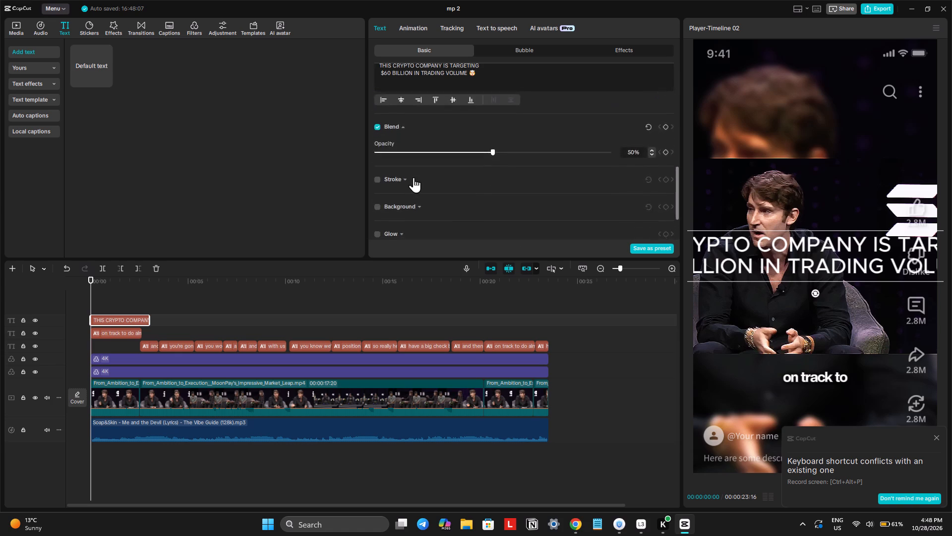
{"action": "scroll", "coordinate": [414, 177], "scroll_direction": "left", "scroll_amount": 1}
{"action": "left_click", "coordinate": [458, 123]}
{"action": "left_click", "coordinate": [464, 117]}
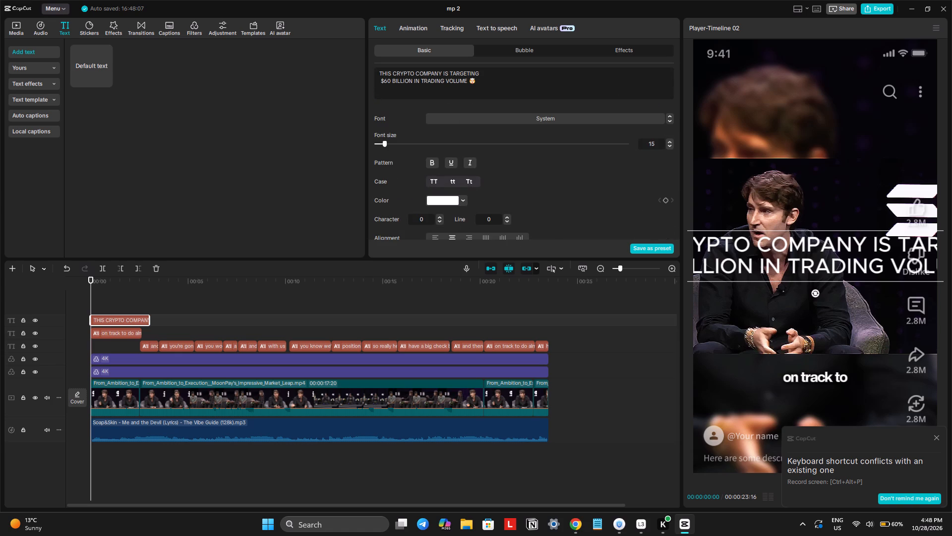
{"action": "left_click", "coordinate": [551, 116]}
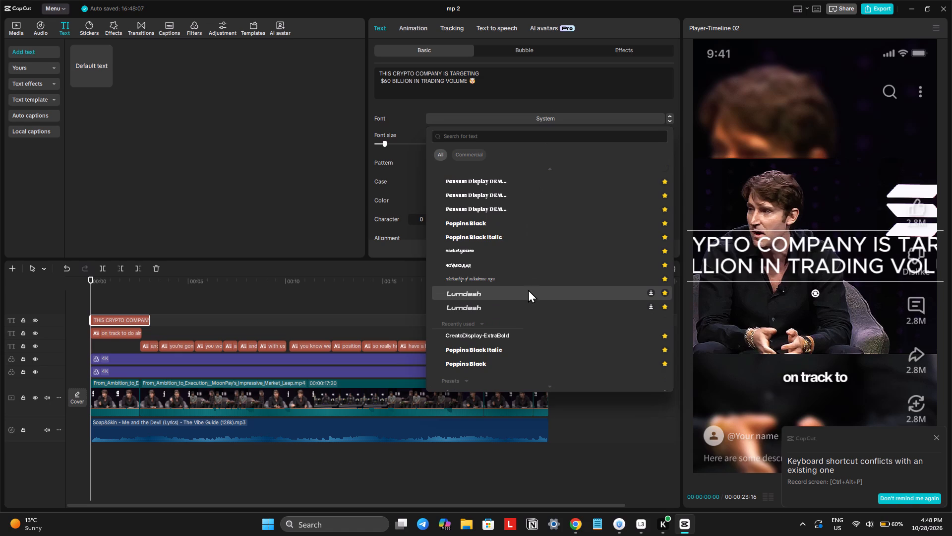
{"action": "left_click", "coordinate": [498, 337]}
Change the headline text's colour to black.
{"action": "left_click", "coordinate": [454, 201]}
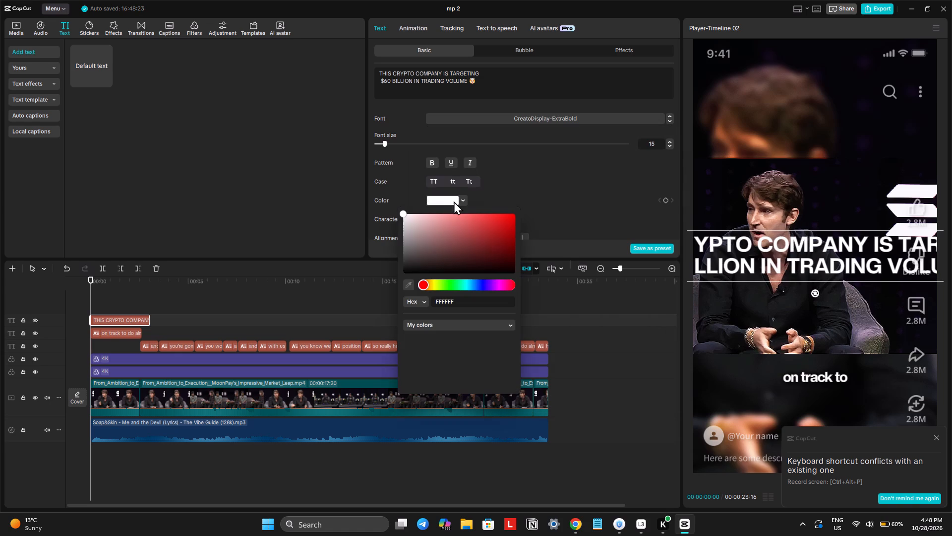
{"action": "left_click_drag", "start_coordinate": [446, 239], "coordinate": [403, 202]}
{"action": "left_click_drag", "start_coordinate": [403, 202], "coordinate": [476, 314]}
{"action": "left_click", "coordinate": [535, 197]}
Enable a background on the headline text in the line-fitted style and colour it white, FFFFFF.
{"action": "scroll", "coordinate": [533, 189], "scroll_direction": "down", "scroll_amount": 6}
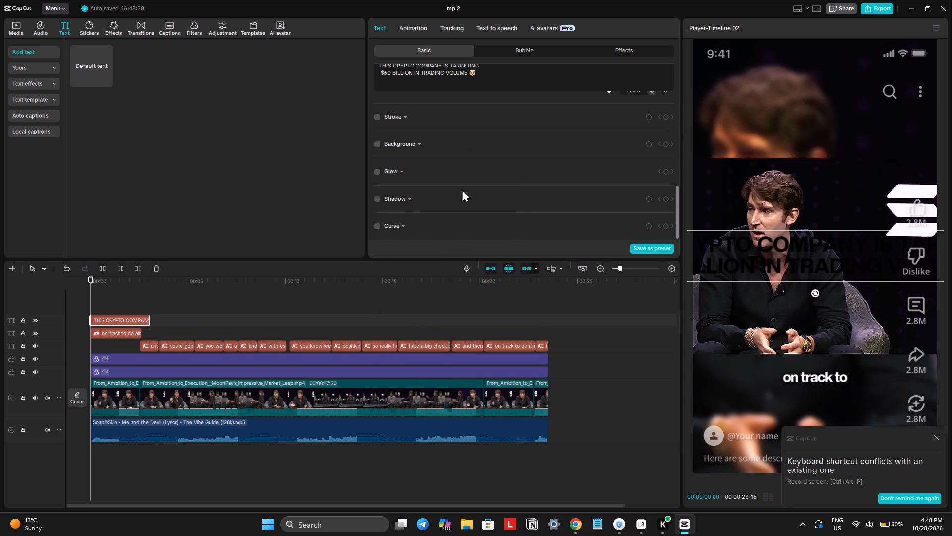
{"action": "left_click", "coordinate": [378, 143]}
{"action": "left_click", "coordinate": [427, 169]}
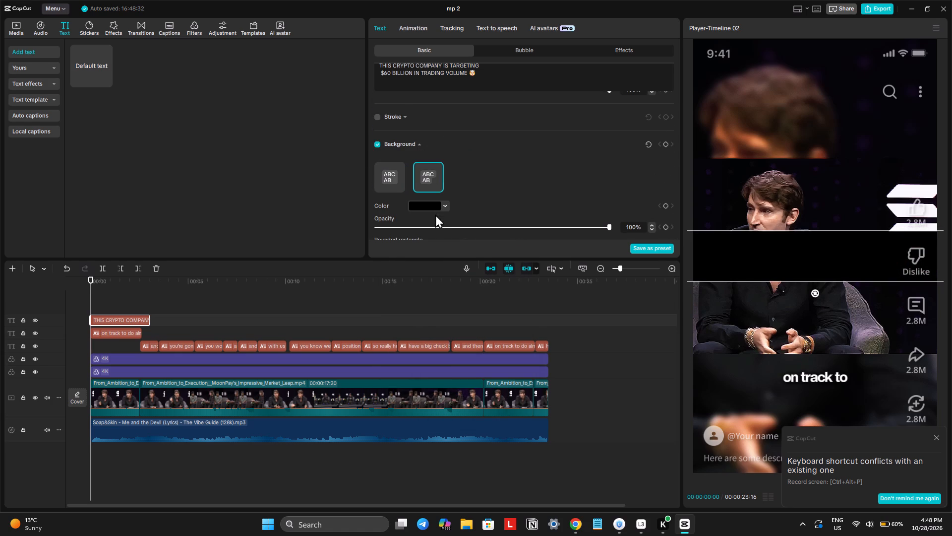
{"action": "left_click", "coordinate": [427, 205]}
{"action": "left_click_drag", "start_coordinate": [421, 237], "coordinate": [343, 201]}
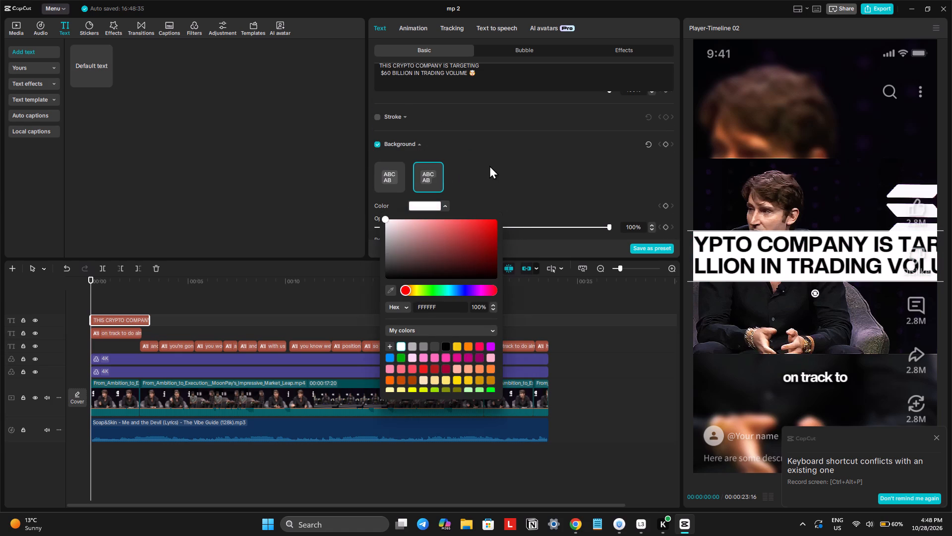
{"action": "left_click", "coordinate": [489, 165]}
Scale the headline text to 50% and place it above the speaker's head at about X -40, Y 1068.
{"action": "scroll", "coordinate": [452, 215], "scroll_direction": "up", "scroll_amount": 6}
{"action": "scroll", "coordinate": [421, 200], "scroll_direction": "down", "scroll_amount": 1}
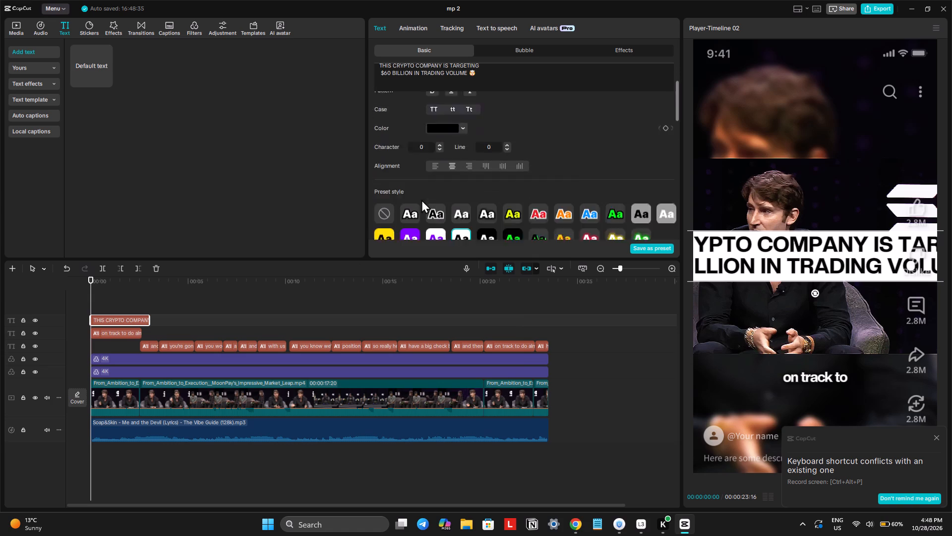
{"action": "scroll", "coordinate": [421, 200], "scroll_direction": "down", "scroll_amount": 1}
{"action": "left_click_drag", "start_coordinate": [416, 184], "coordinate": [399, 197]}
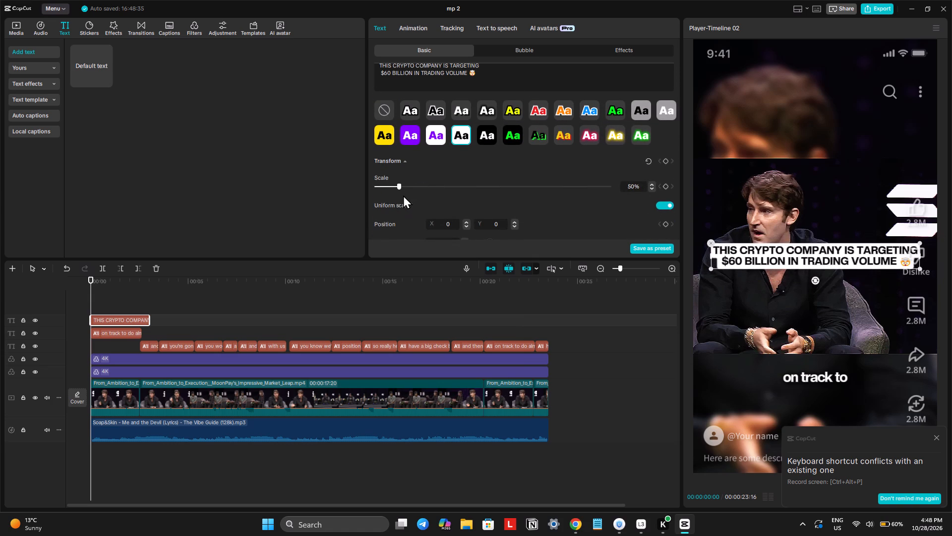
{"action": "left_click_drag", "start_coordinate": [742, 251], "coordinate": [721, 131]}
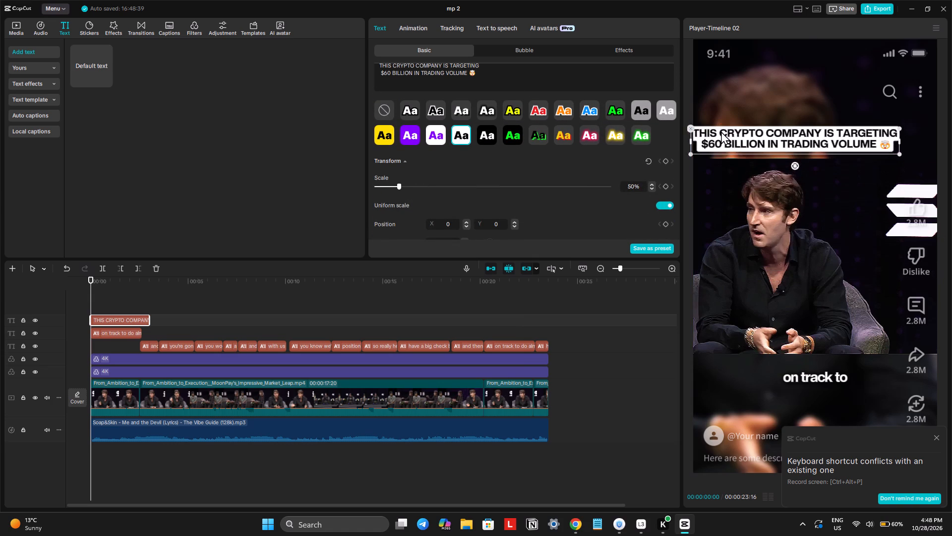
{"action": "left_click_drag", "start_coordinate": [721, 131], "coordinate": [738, 131]}
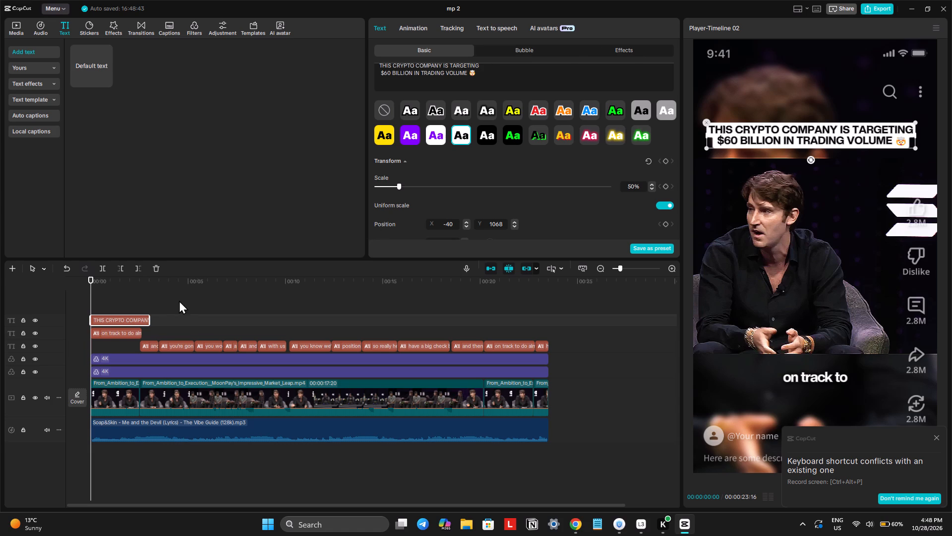
Extend the headline text to the end of the main video track.
{"action": "left_click_drag", "start_coordinate": [150, 320], "coordinate": [558, 360]}
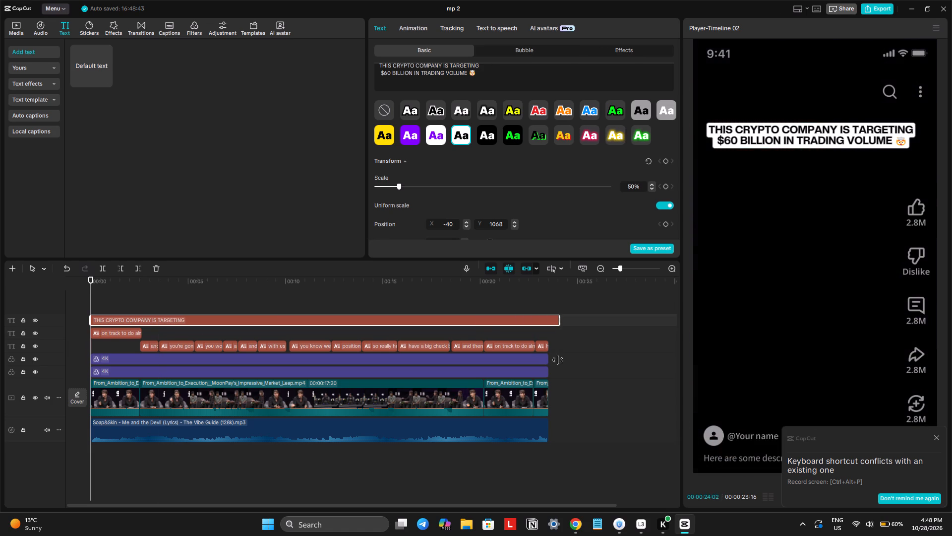
{"action": "left_click_drag", "start_coordinate": [558, 360], "coordinate": [549, 368]}
Play the hook to 00:00:01:00 and move the captions slightly higher in the frame, keeping them centred.
{"action": "left_click_drag", "start_coordinate": [100, 283], "coordinate": [61, 291]}
{"action": "key", "text": "space"}
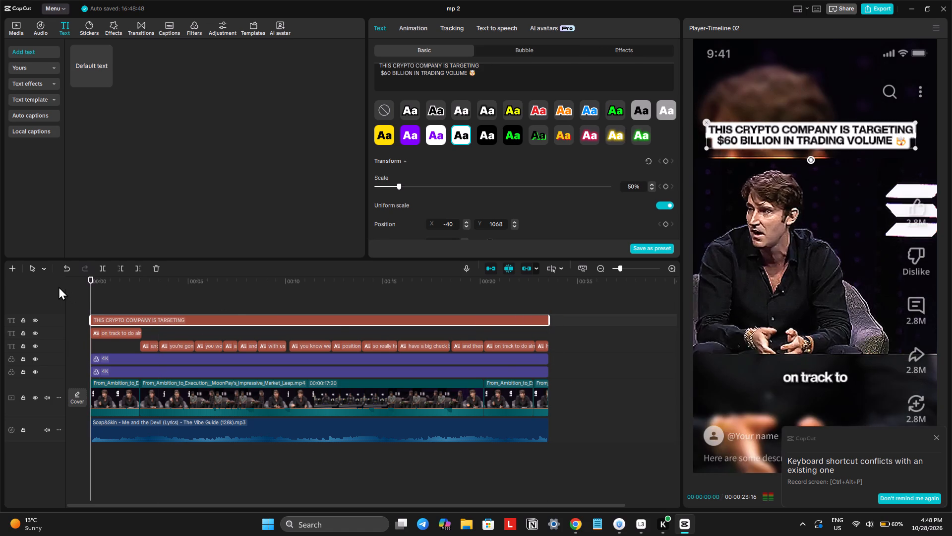
{"action": "key", "text": "space"}
{"action": "left_click", "coordinate": [808, 376]}
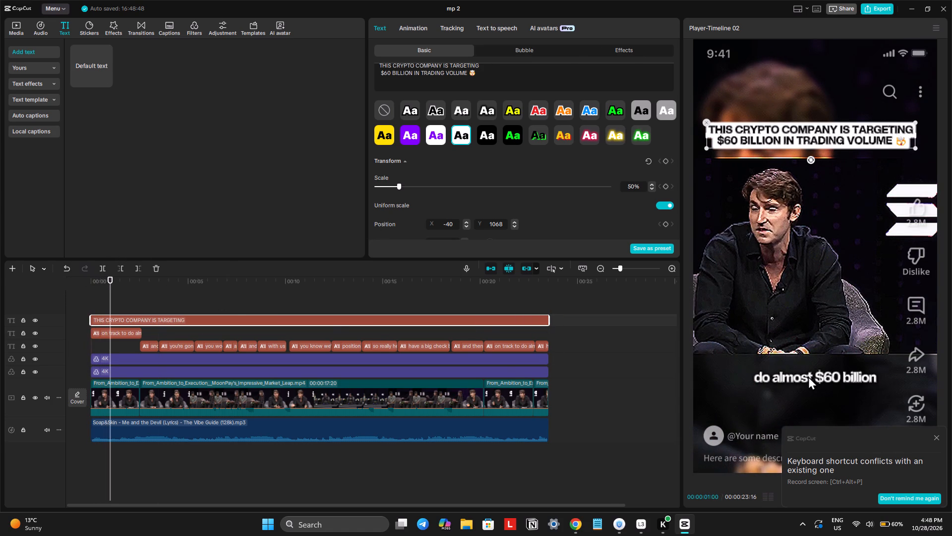
{"action": "left_click_drag", "start_coordinate": [808, 376], "coordinate": [805, 364]}
Play from about 00:00:01:00 into the main clip to check the headline and the repositioned captions.
{"action": "key", "text": "space"}
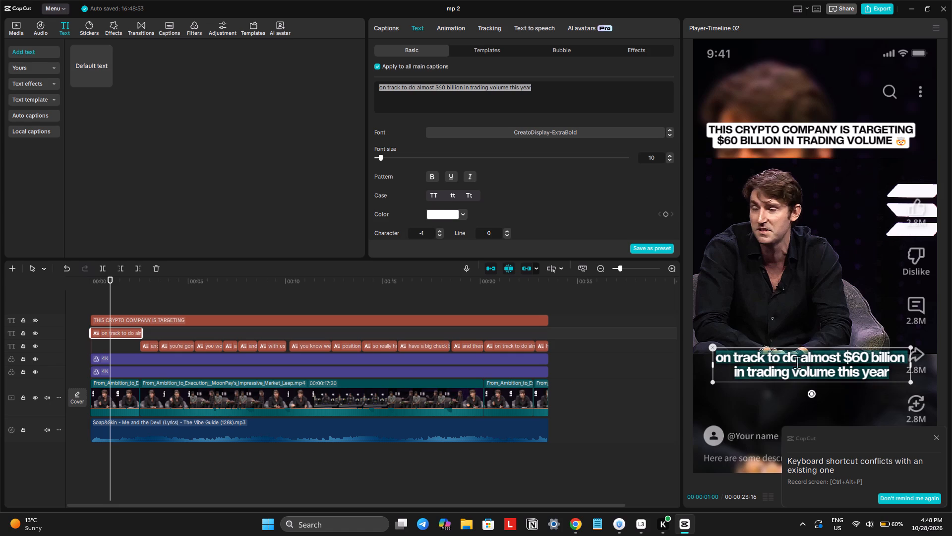
{"action": "left_click", "coordinate": [118, 296]}
{"action": "left_click", "coordinate": [113, 292]}
{"action": "key", "text": "space"}
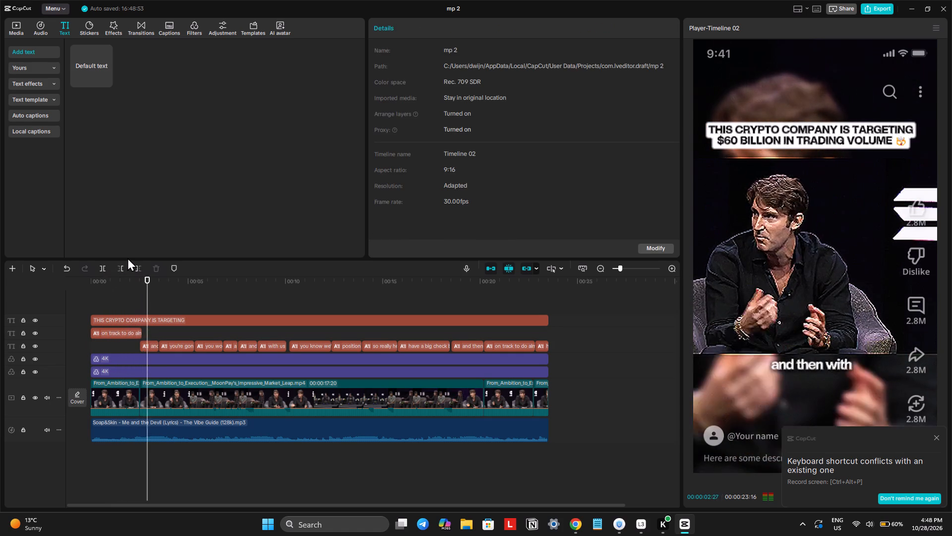
{"action": "key", "text": "space"}
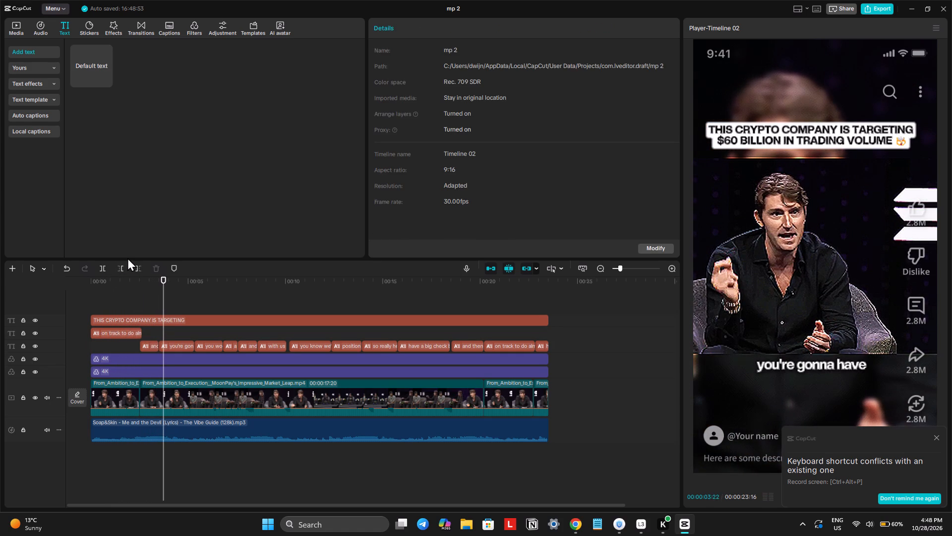
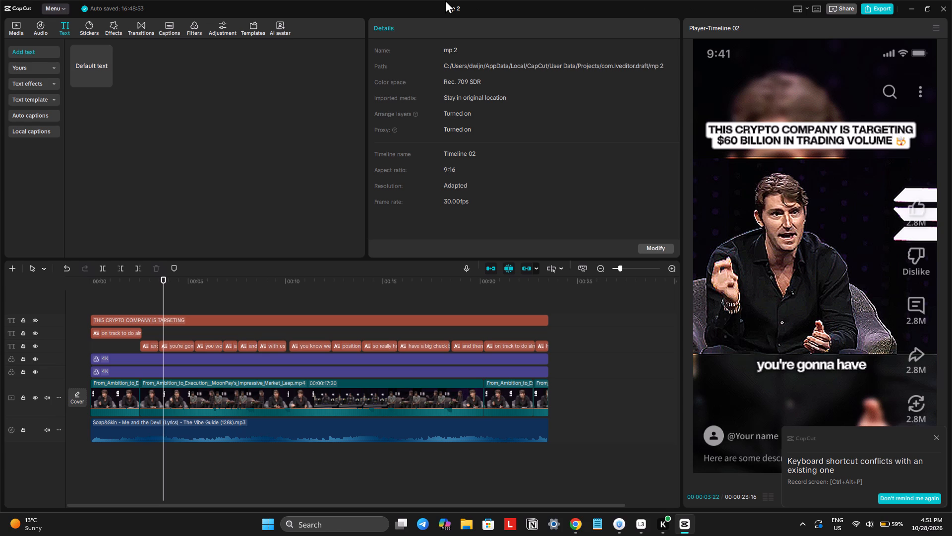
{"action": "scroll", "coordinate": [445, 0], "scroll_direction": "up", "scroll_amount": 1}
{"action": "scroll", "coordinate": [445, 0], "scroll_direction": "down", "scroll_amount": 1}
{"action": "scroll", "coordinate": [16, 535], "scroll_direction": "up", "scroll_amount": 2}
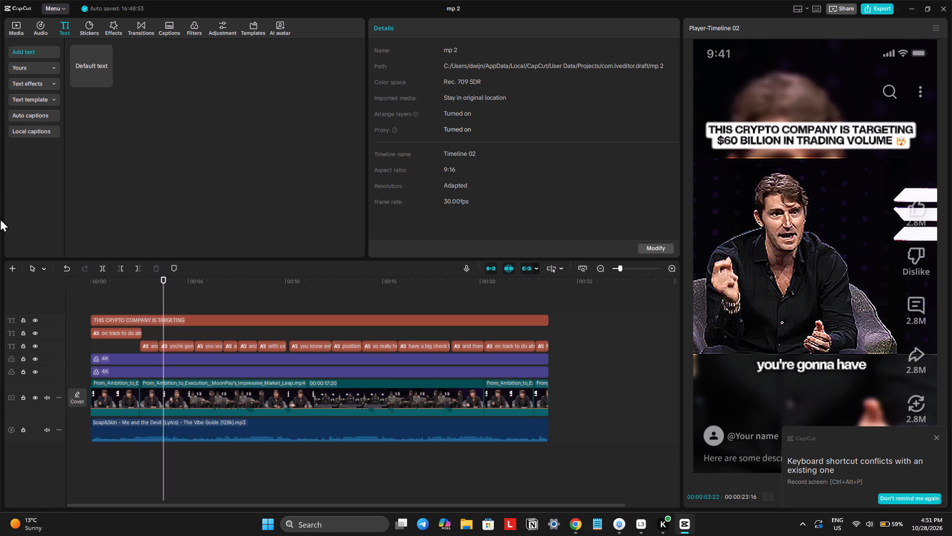
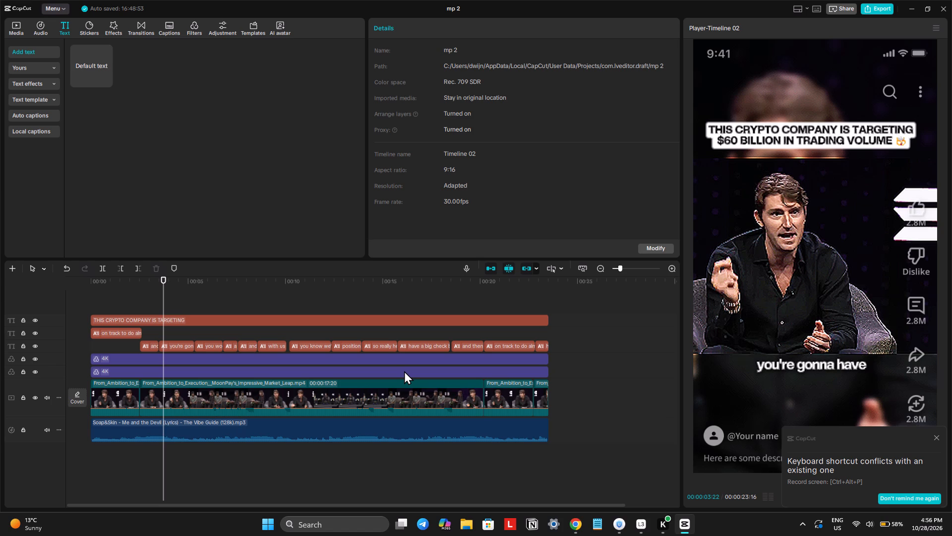
Play the timeline from the start and fine-tune the Soap&Skin background music volume to -21.2 dB.
{"action": "left_click", "coordinate": [937, 438]}
{"action": "key", "text": "space"}
{"action": "left_click", "coordinate": [151, 298]}
{"action": "left_click_drag", "start_coordinate": [151, 291], "coordinate": [134, 293]}
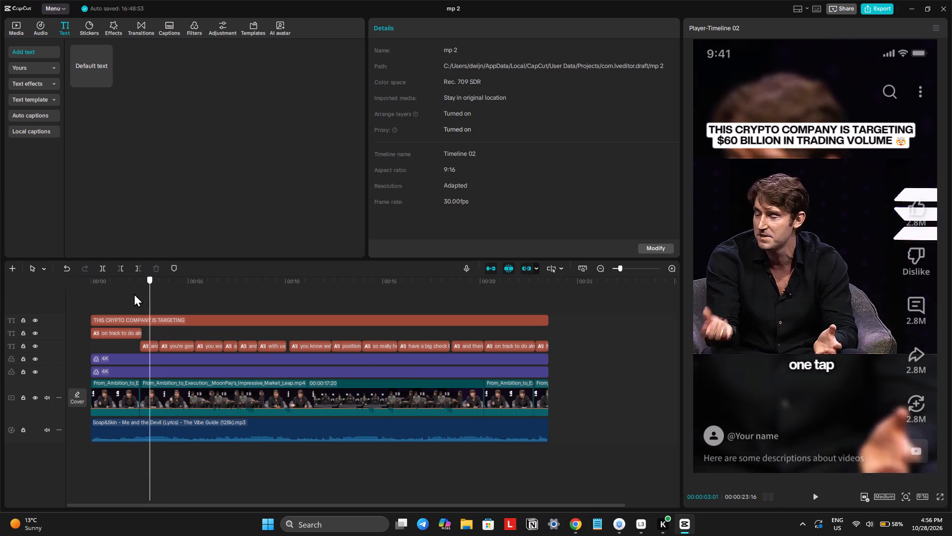
{"action": "left_click_drag", "start_coordinate": [134, 293], "coordinate": [0, 316]}
{"action": "key", "text": "space"}
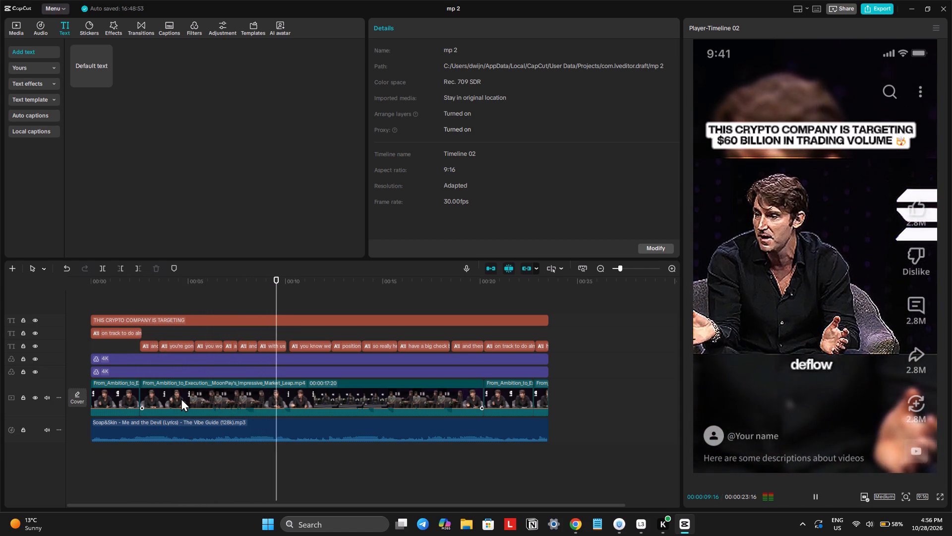
{"action": "left_click", "coordinate": [197, 427]}
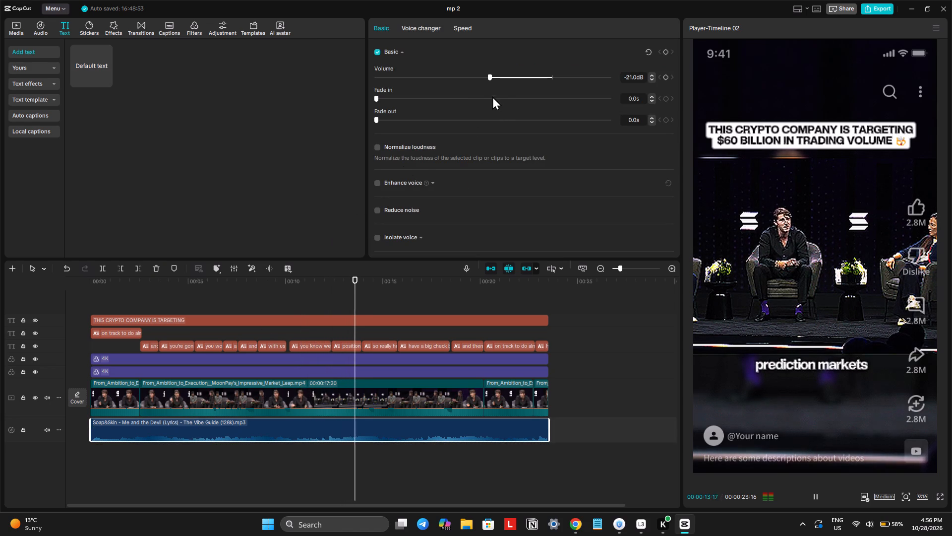
{"action": "left_click_drag", "start_coordinate": [499, 80], "coordinate": [495, 104]}
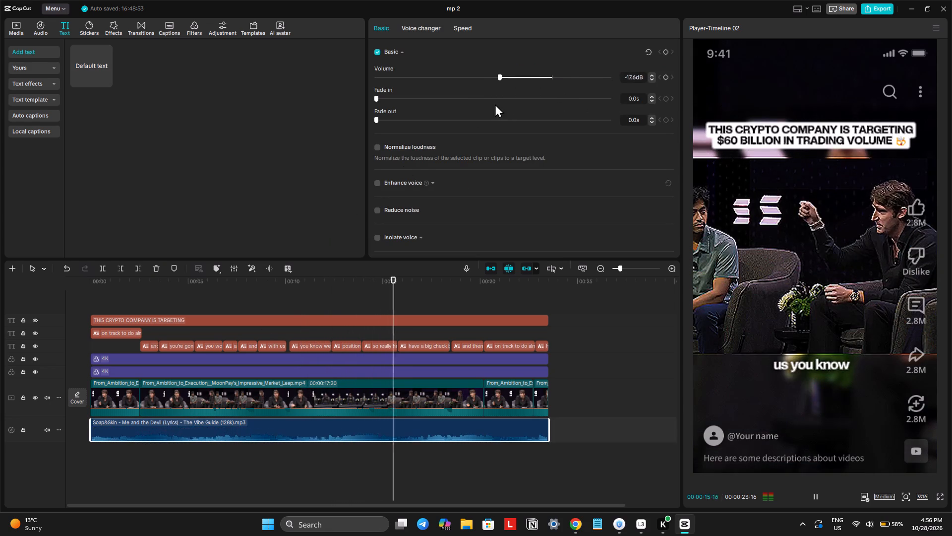
{"action": "left_click_drag", "start_coordinate": [495, 104], "coordinate": [487, 108]}
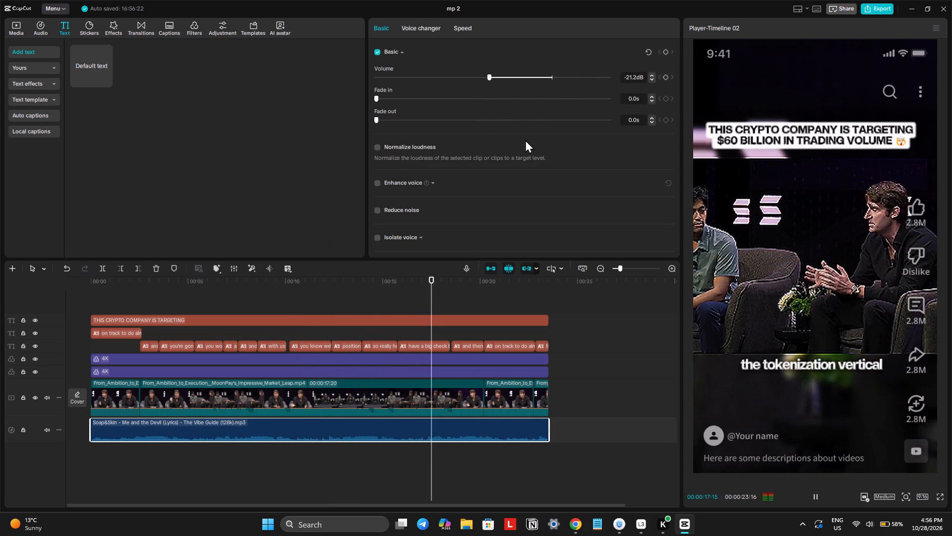
{"action": "key", "text": "space"}
Rename the project as mp 3.
{"action": "left_click", "coordinate": [458, 7]}
{"action": "left_click", "coordinate": [458, 9]}
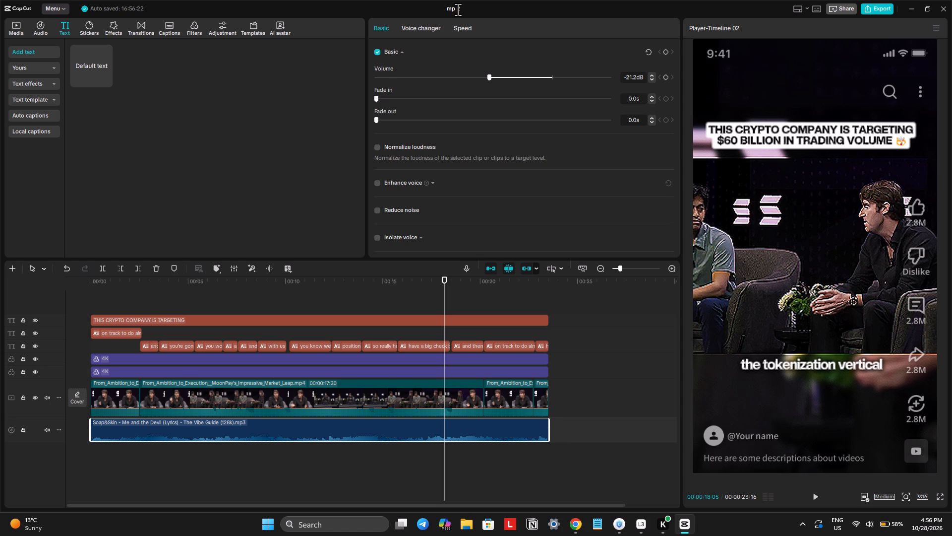
{"action": "left_click_drag", "start_coordinate": [458, 10], "coordinate": [468, 11]}
{"action": "key", "text": "3"}
{"action": "key", "text": "Return"}
Open the export settings for the mp 3 project.
{"action": "left_click", "coordinate": [882, 3]}
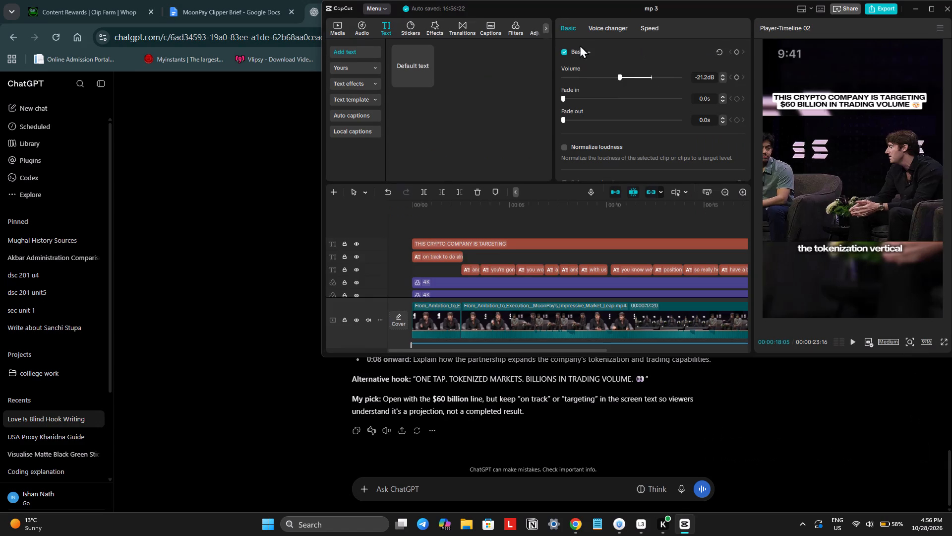
{"action": "double_click", "coordinate": [566, 7]}
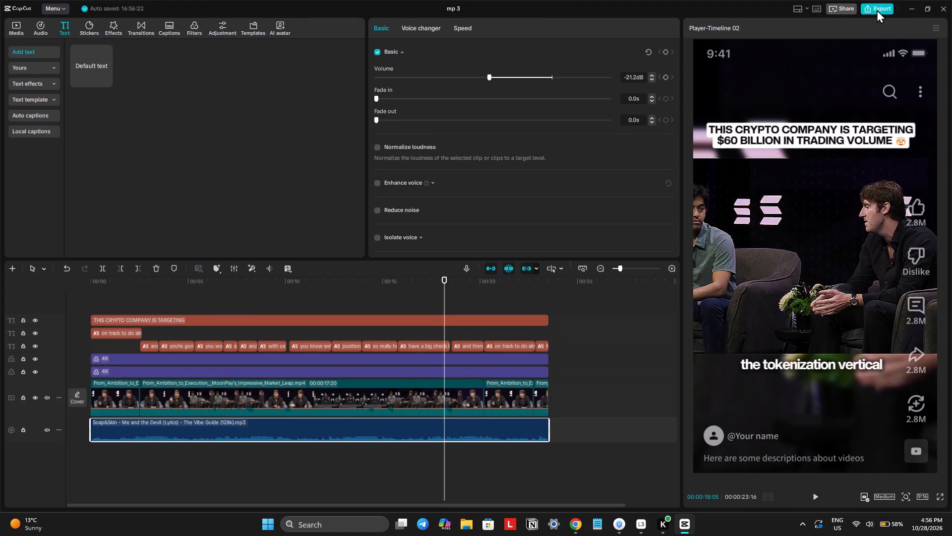
{"action": "left_click", "coordinate": [877, 8]}
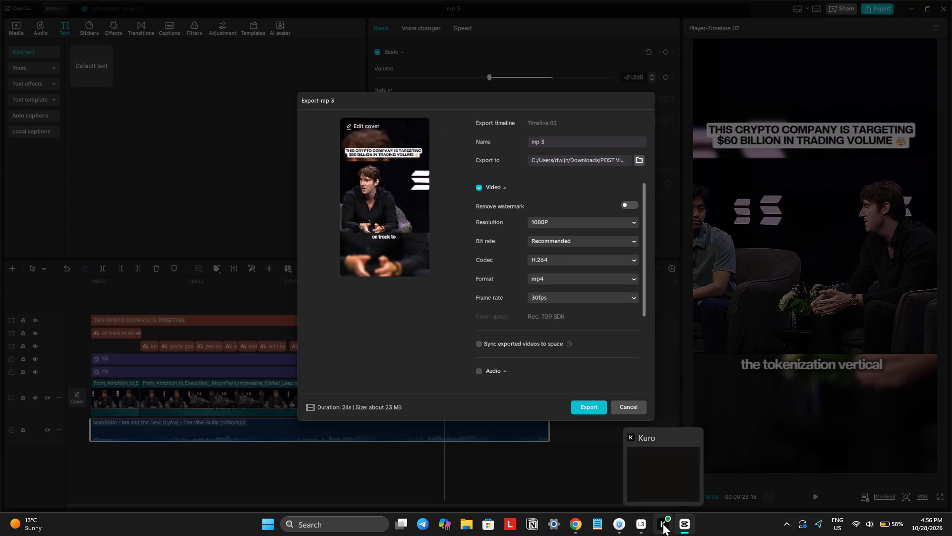
Switch to Loggy3 and examine the recording sessions logged for October 22, 26, 27 and 28.
{"action": "left_click", "coordinate": [615, 527]}
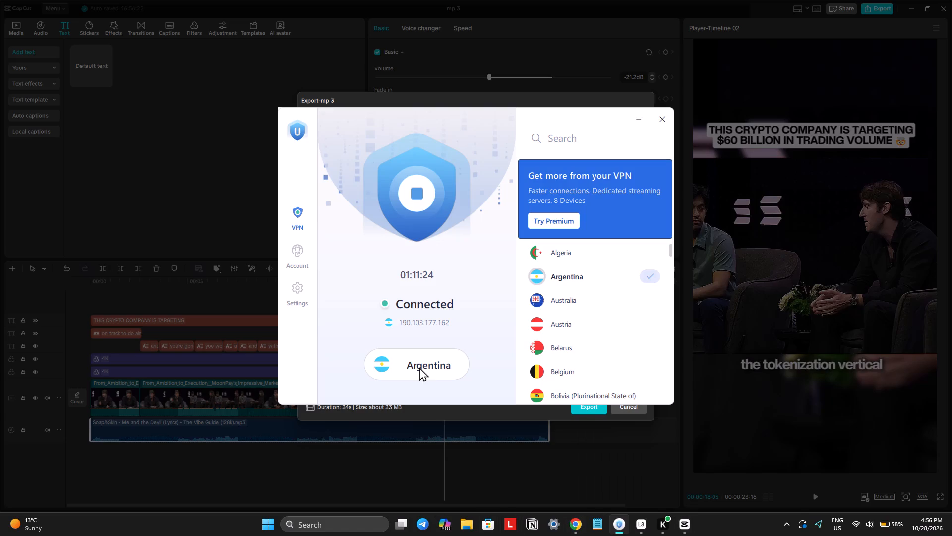
{"action": "left_click", "coordinate": [637, 526]}
{"action": "left_click", "coordinate": [93, 361]}
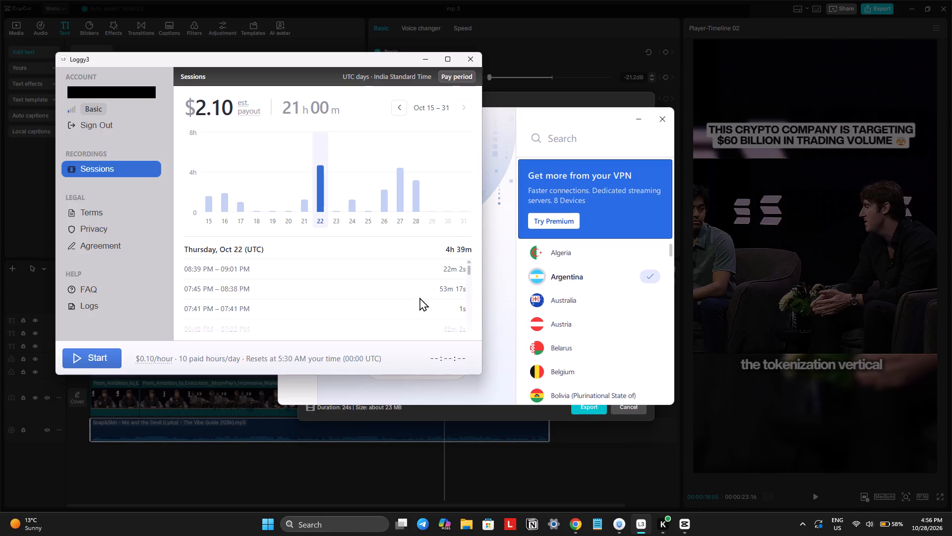
{"action": "scroll", "coordinate": [419, 298], "scroll_direction": "down", "scroll_amount": 12}
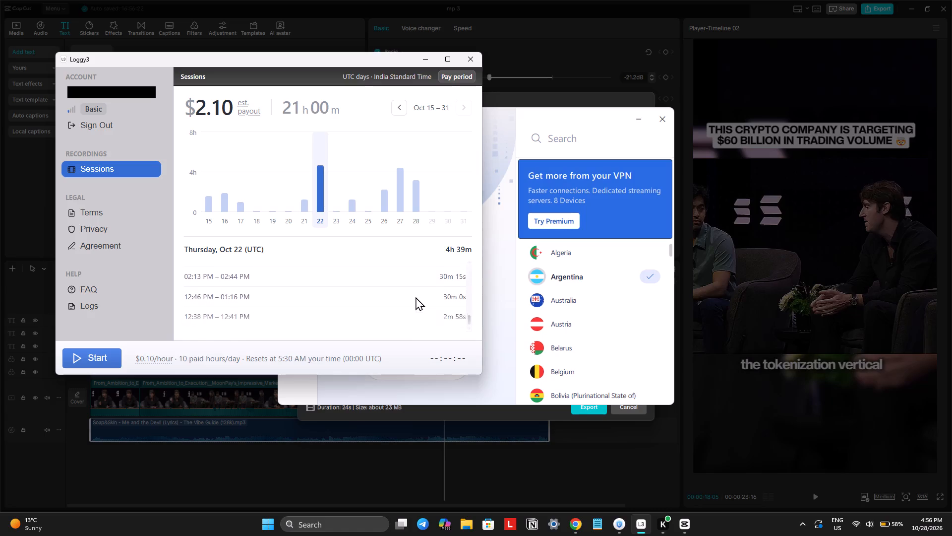
{"action": "scroll", "coordinate": [421, 305], "scroll_direction": "down", "scroll_amount": 4}
{"action": "scroll", "coordinate": [423, 308], "scroll_direction": "up", "scroll_amount": 12}
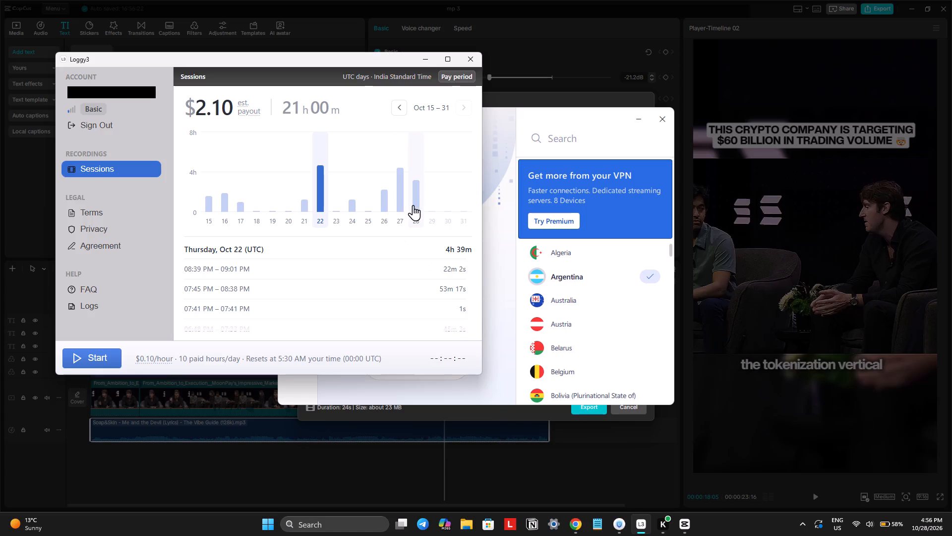
{"action": "left_click", "coordinate": [398, 202]}
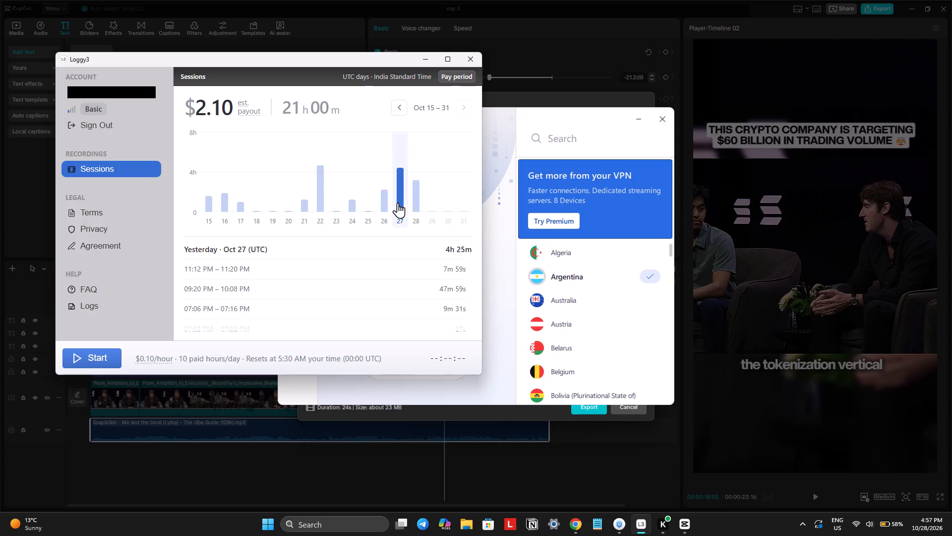
{"action": "left_click", "coordinate": [412, 202]}
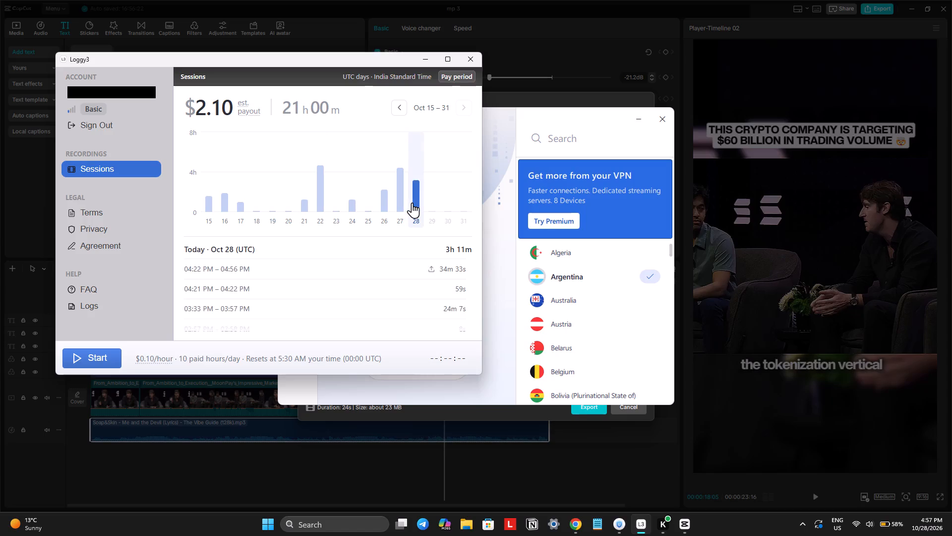
{"action": "left_click", "coordinate": [381, 201]}
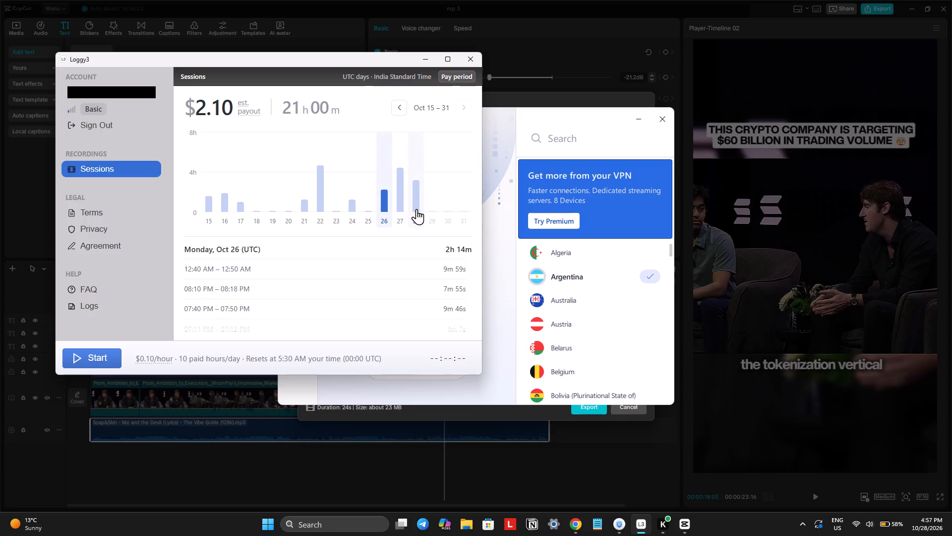
{"action": "left_click", "coordinate": [416, 209]}
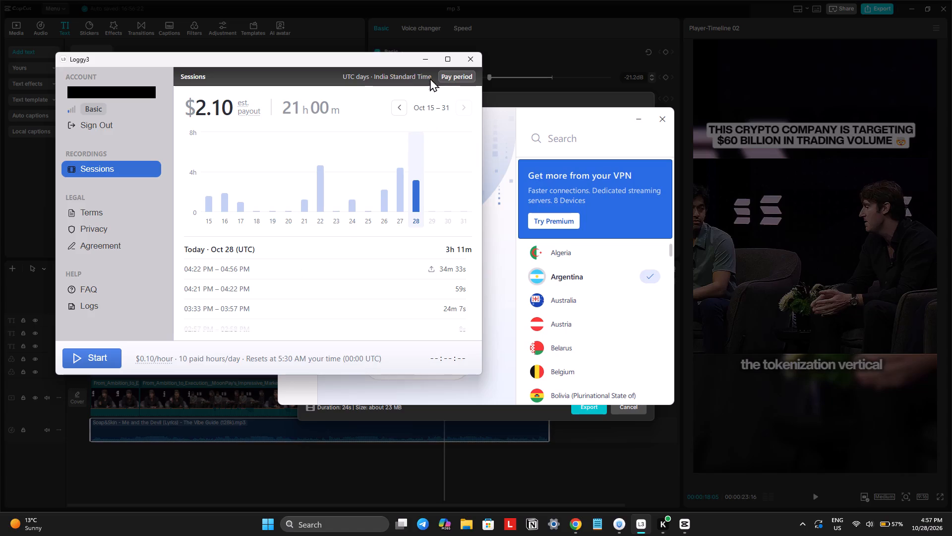
{"action": "left_click", "coordinate": [428, 57]}
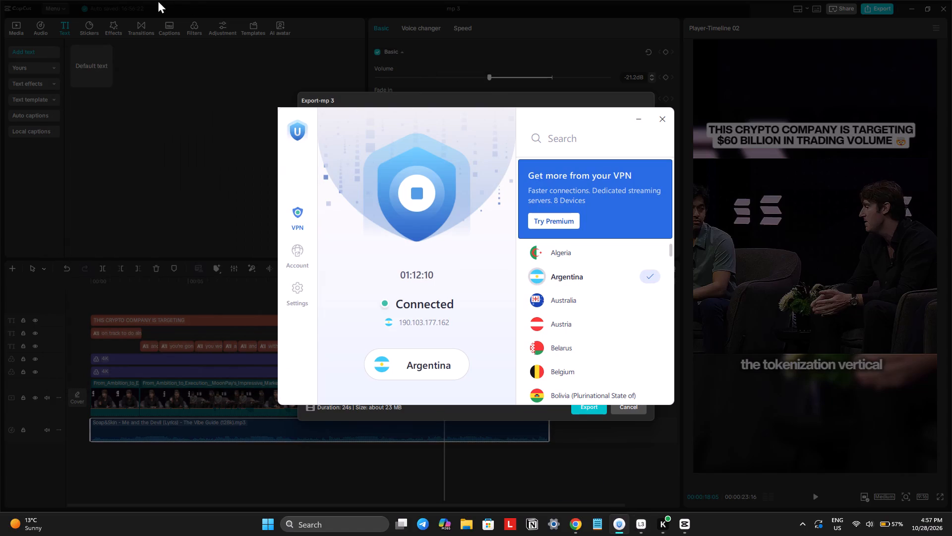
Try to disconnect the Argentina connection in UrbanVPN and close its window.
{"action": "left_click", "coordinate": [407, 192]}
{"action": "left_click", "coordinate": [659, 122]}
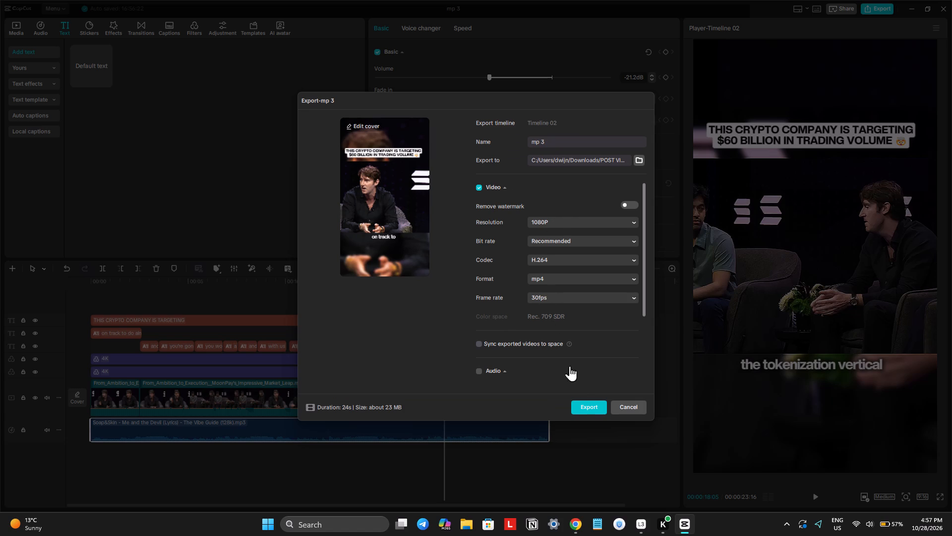
Export the video as mp 3 at 1080P in H.264 mp4 format, 30fps.
{"action": "left_click", "coordinate": [584, 402]}
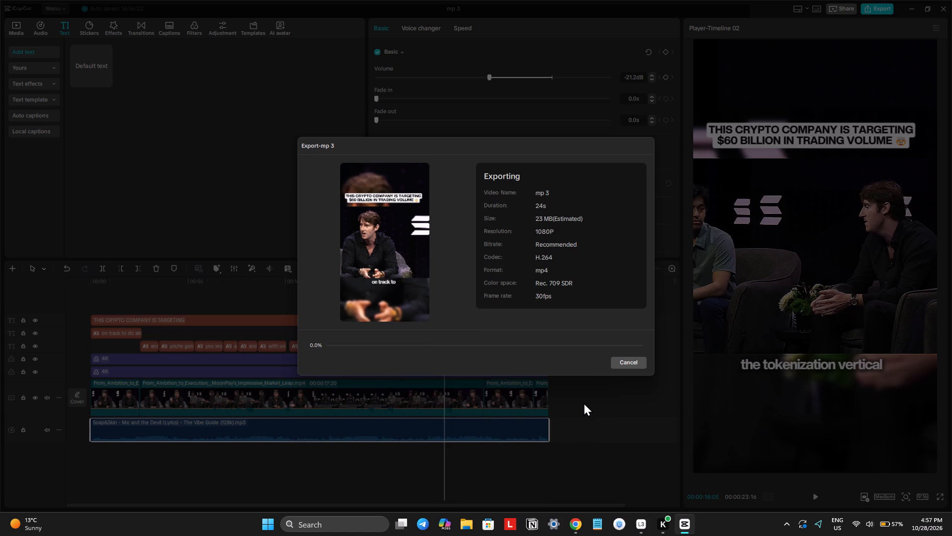
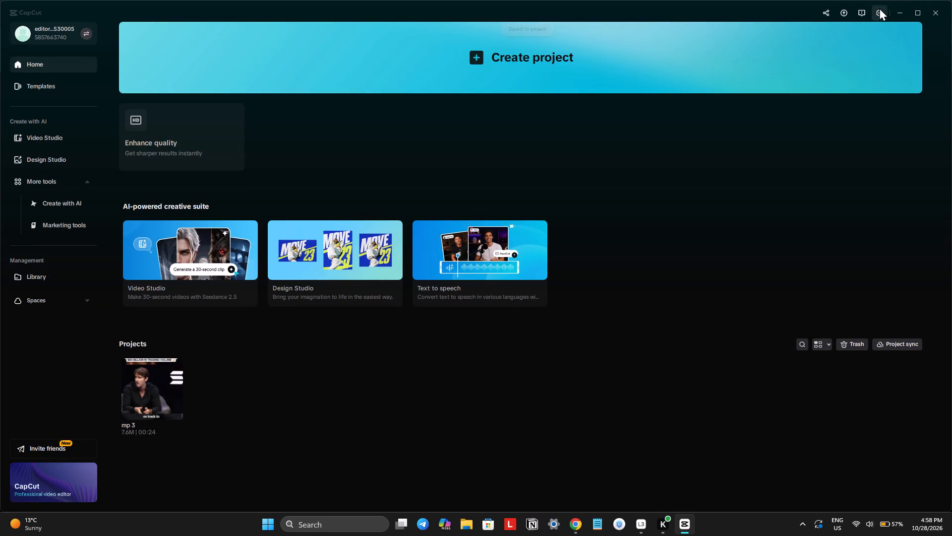
Clear the editor's cached files from the draft settings.
{"action": "left_click", "coordinate": [879, 7]}
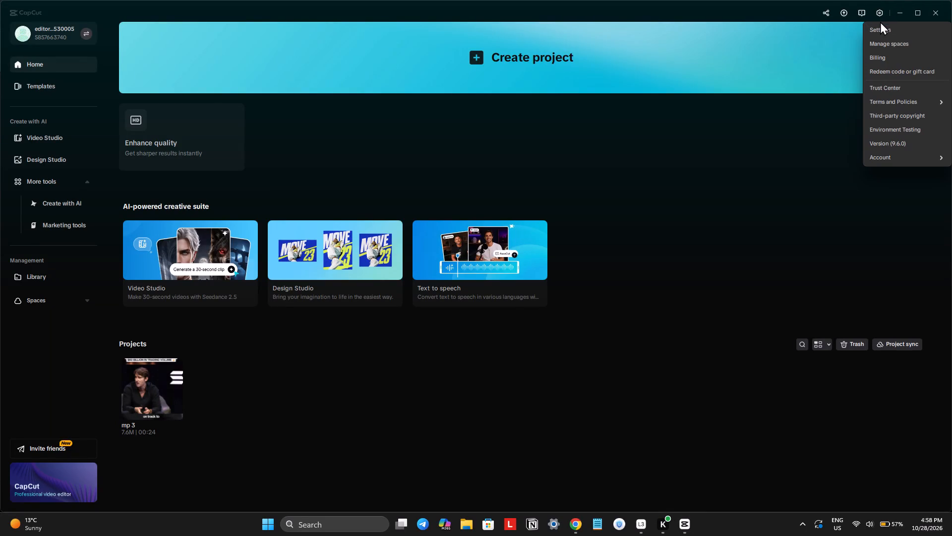
{"action": "left_click", "coordinate": [880, 26]}
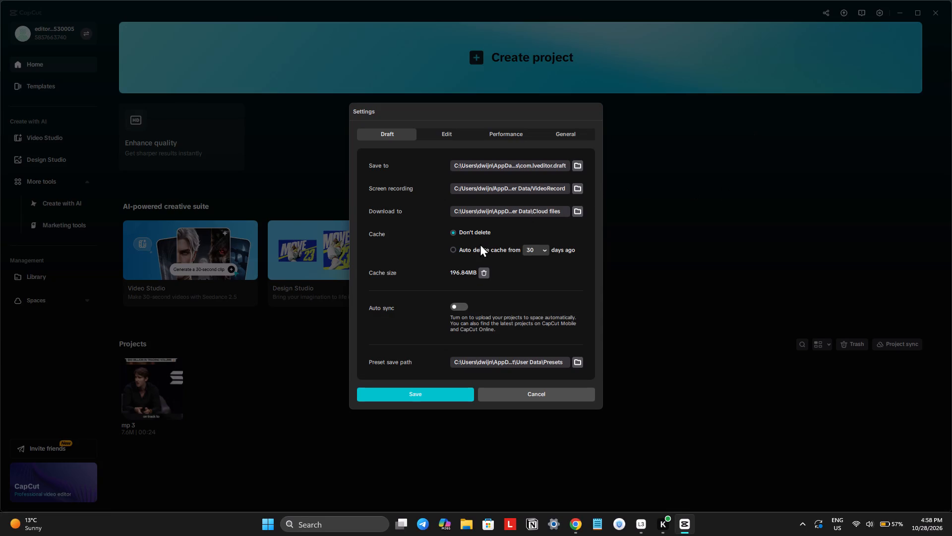
{"action": "left_click", "coordinate": [485, 273]}
{"action": "left_click", "coordinate": [463, 301]}
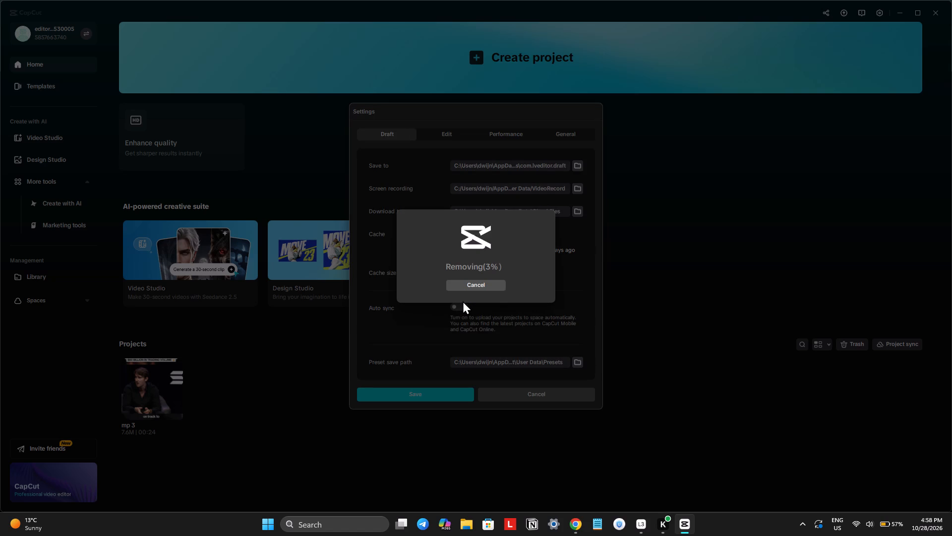
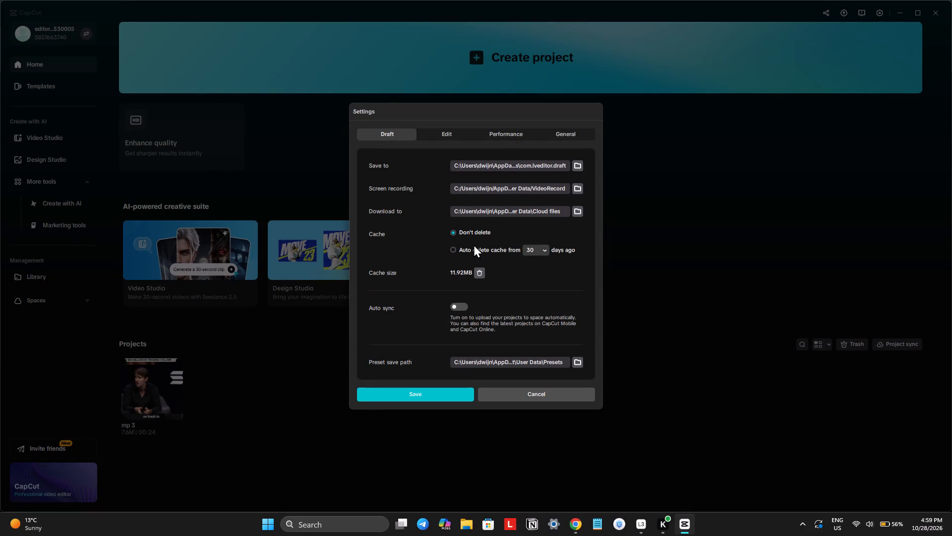
Review the performance settings, including the auto optimization options, and close the settings without saving.
{"action": "left_click", "coordinate": [509, 134]}
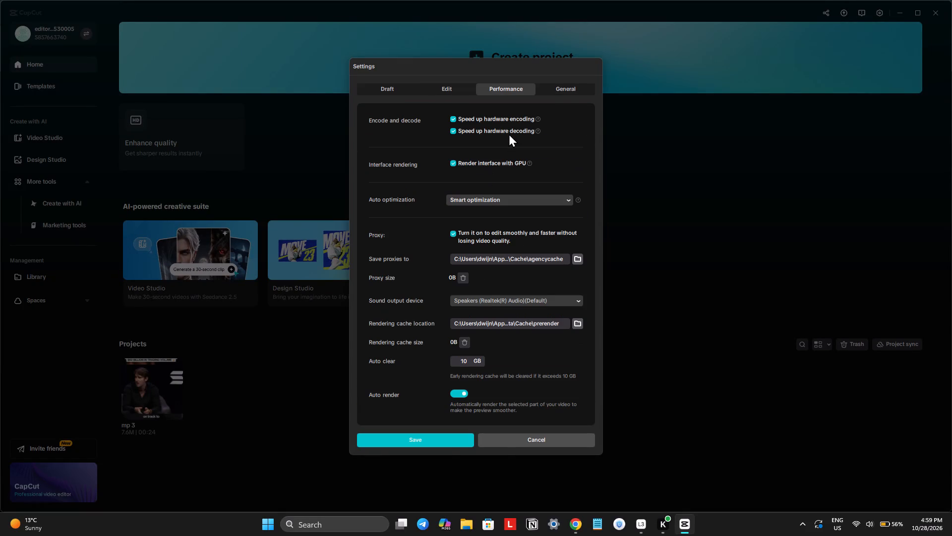
{"action": "scroll", "coordinate": [475, 347], "scroll_direction": "right", "scroll_amount": 1}
{"action": "left_click", "coordinate": [506, 202]}
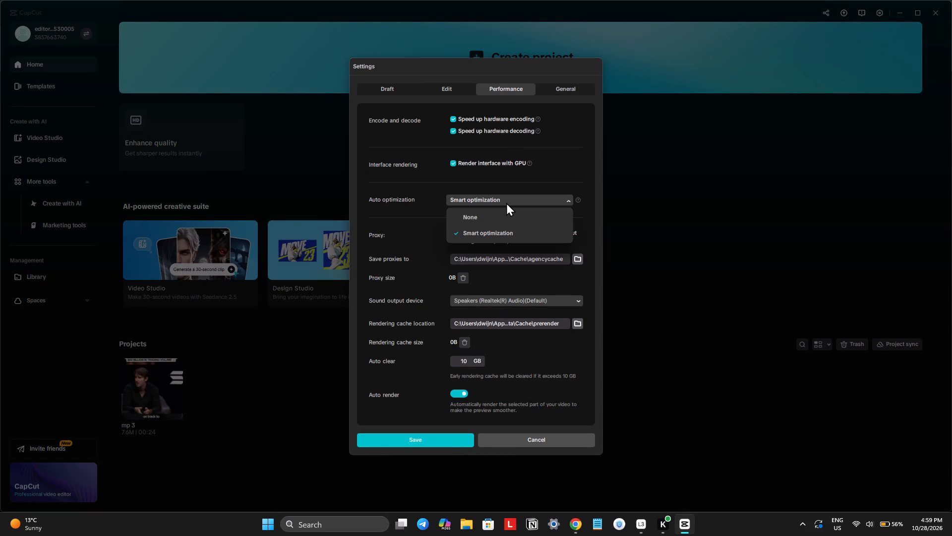
{"action": "left_click", "coordinate": [506, 202]}
{"action": "left_click", "coordinate": [506, 202]}
{"action": "left_click", "coordinate": [506, 202]}
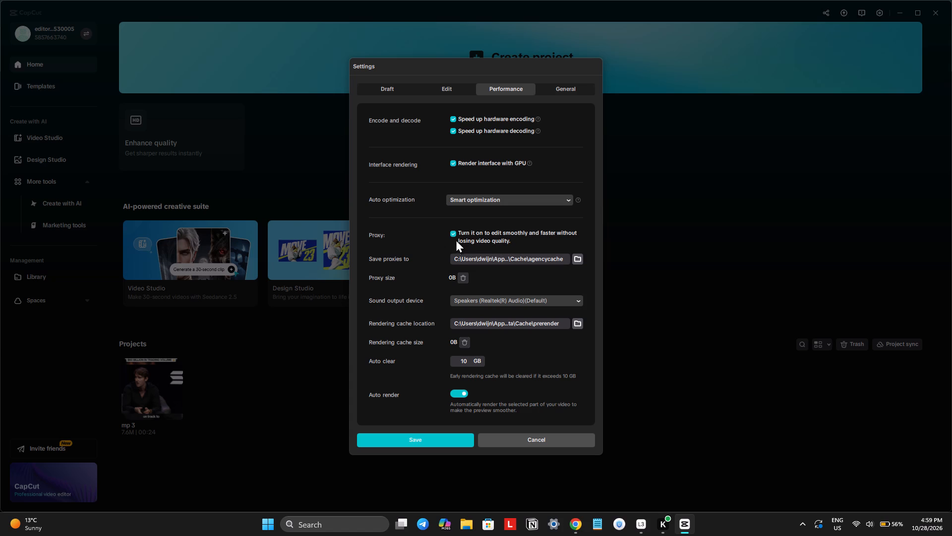
{"action": "left_click", "coordinate": [508, 442]}
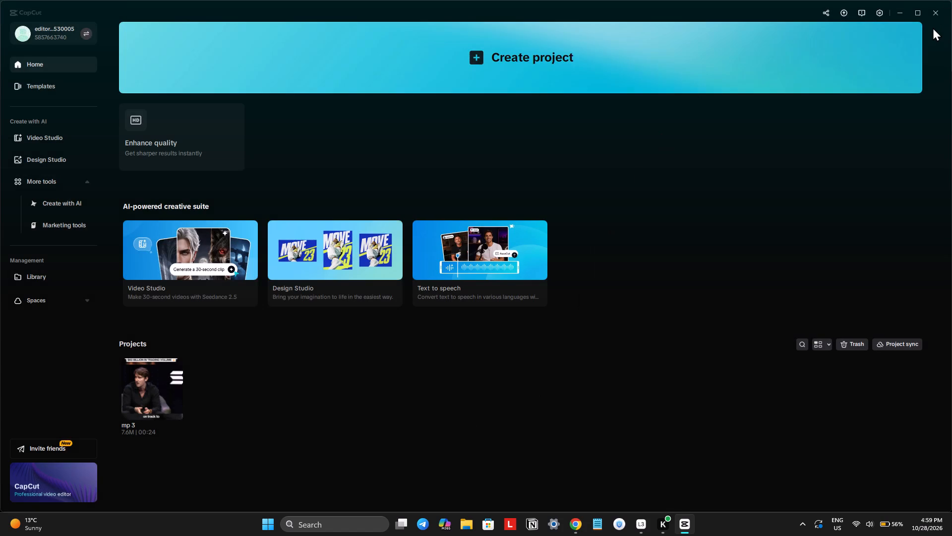
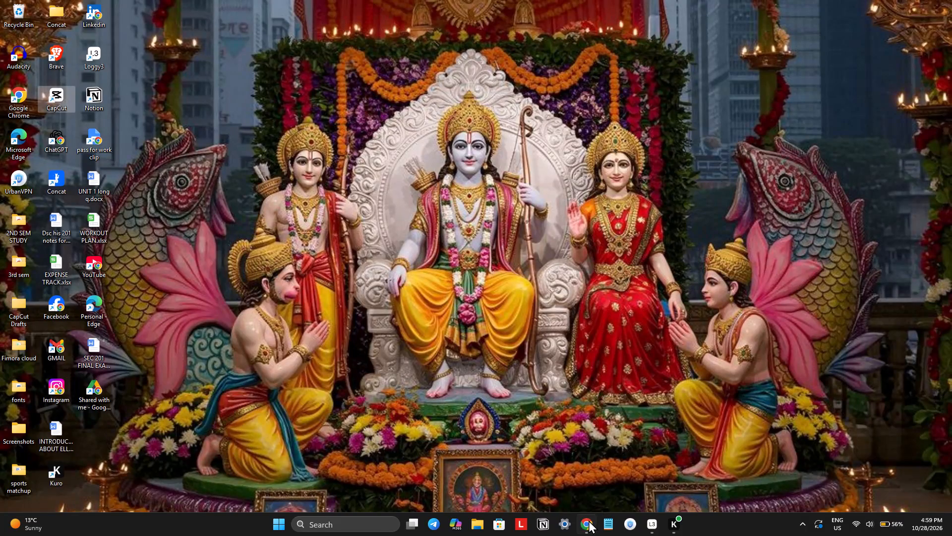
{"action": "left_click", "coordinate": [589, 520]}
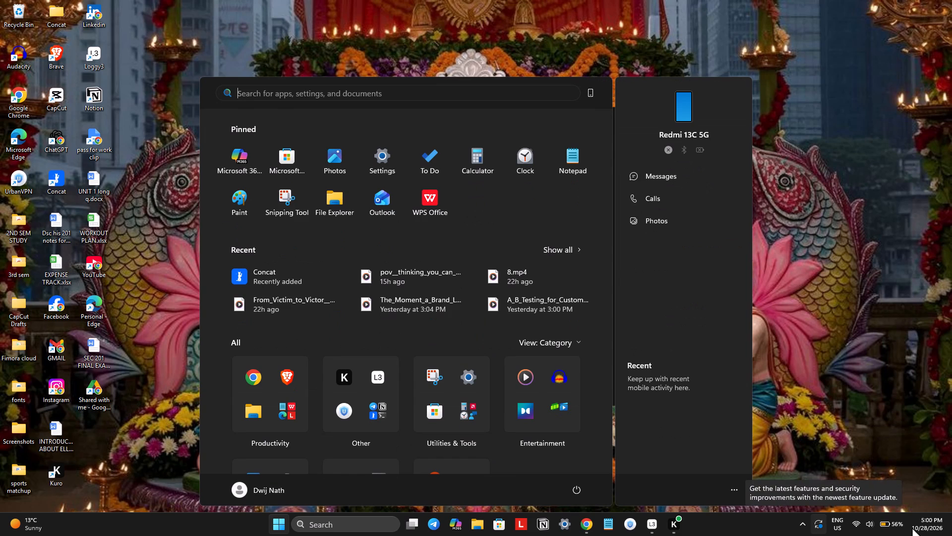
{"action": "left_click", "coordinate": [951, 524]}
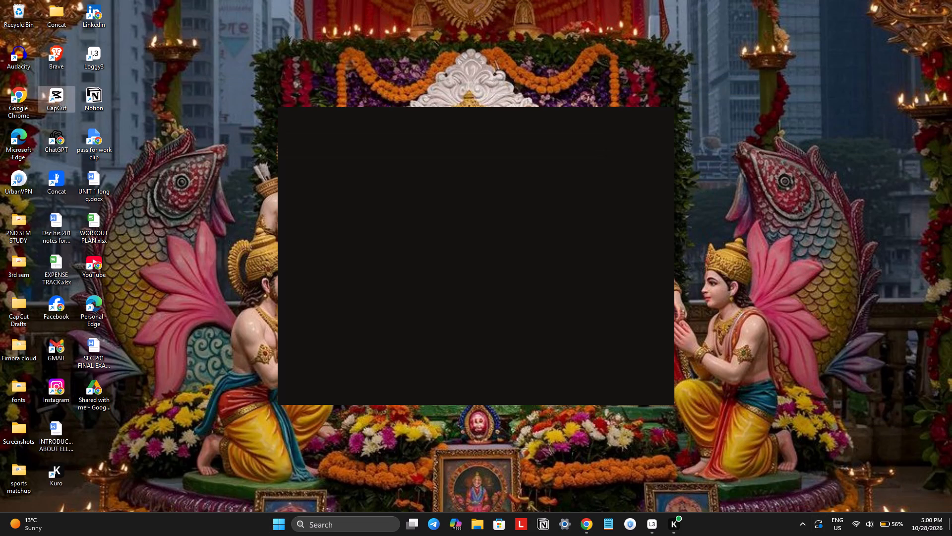